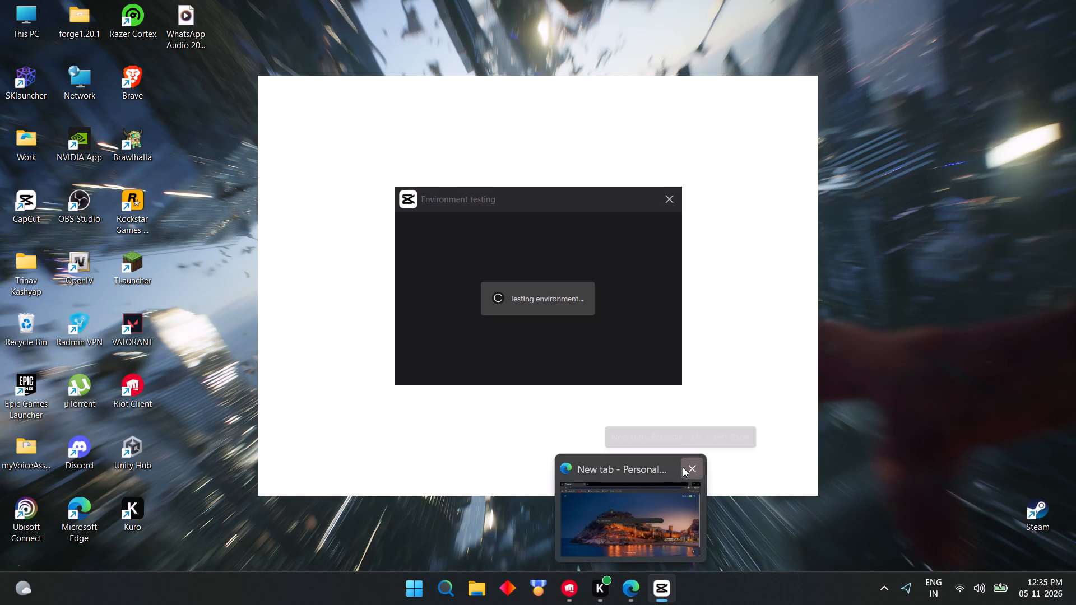
Close the Microsoft Edge new tab window while CapCut tests its environment.
click(686, 467)
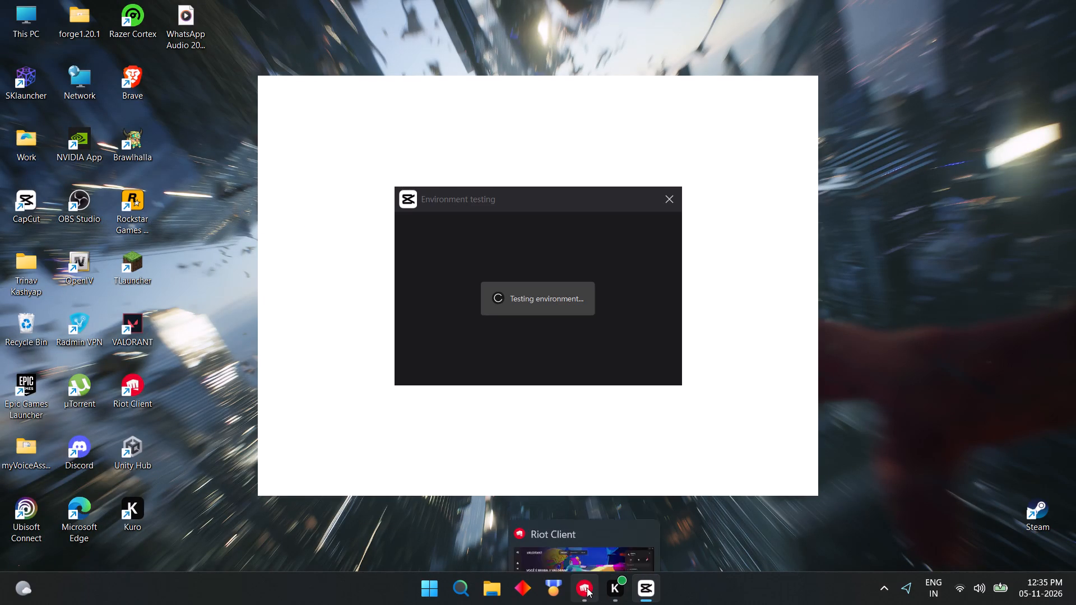
Bring up the Riot Client window, close it, and return to CapCut.
click(598, 505)
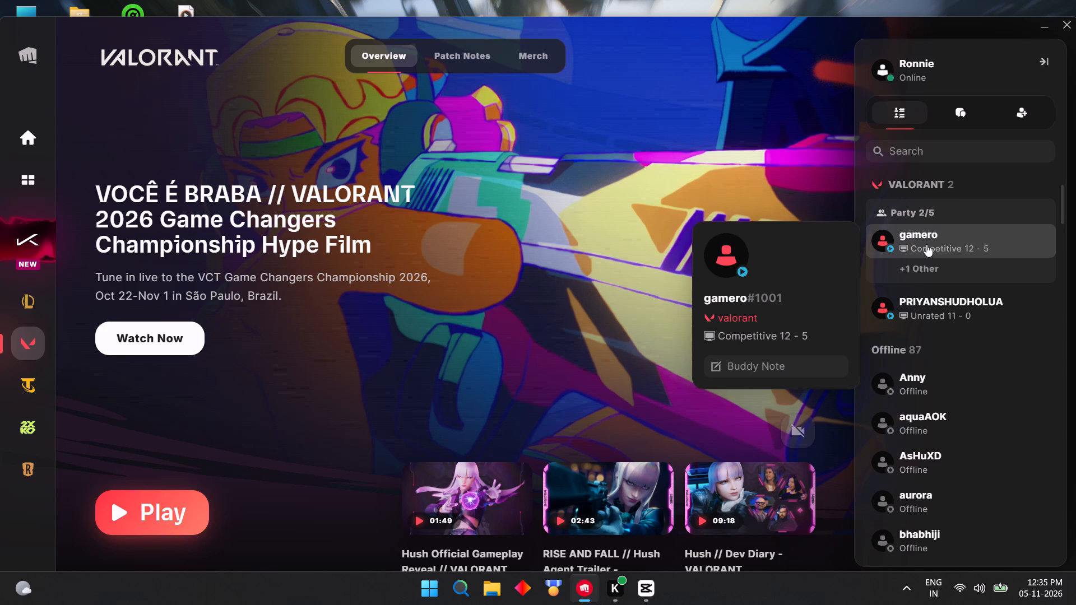
click(1067, 30)
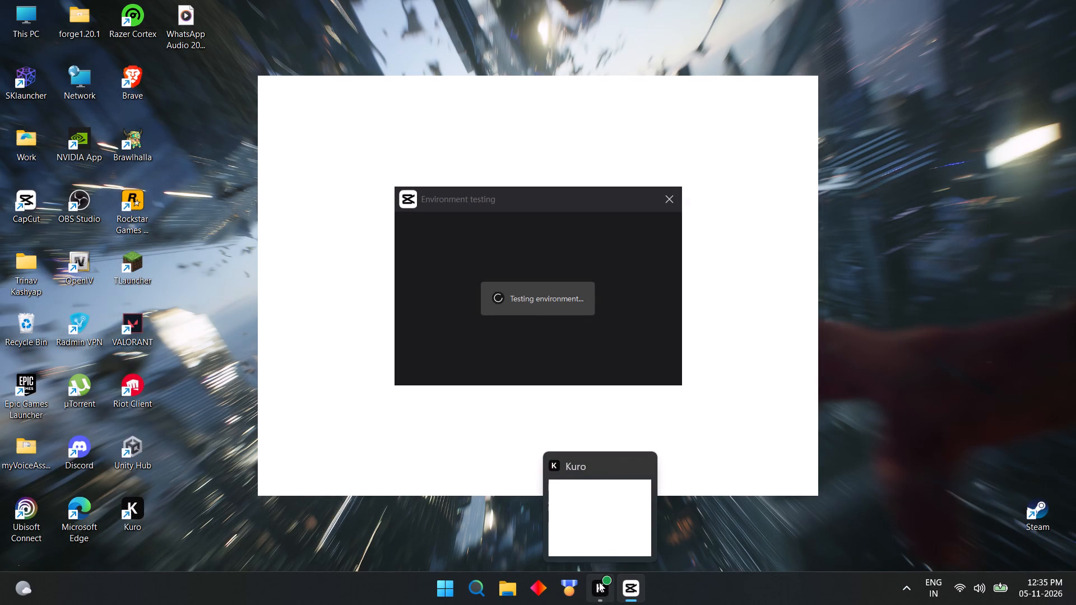
click(632, 587)
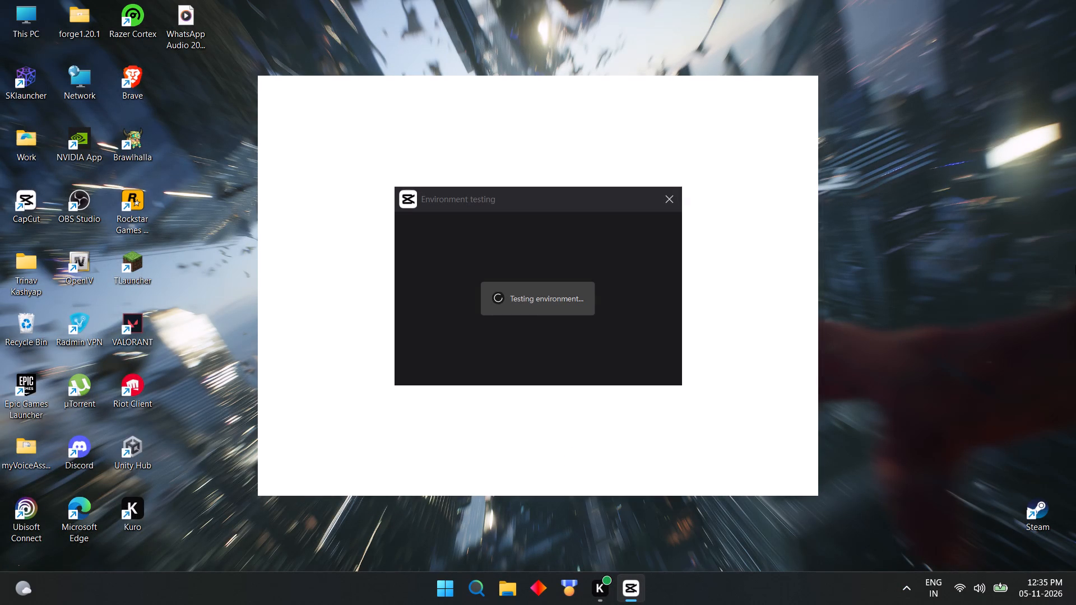
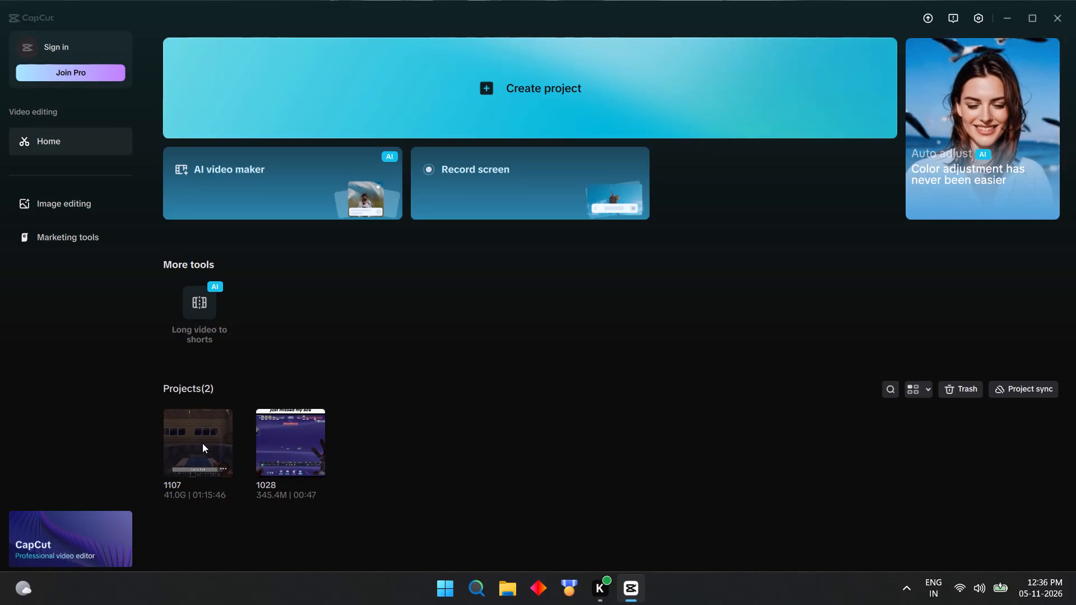
Open the existing project 1107 from the project list for editing.
click(202, 443)
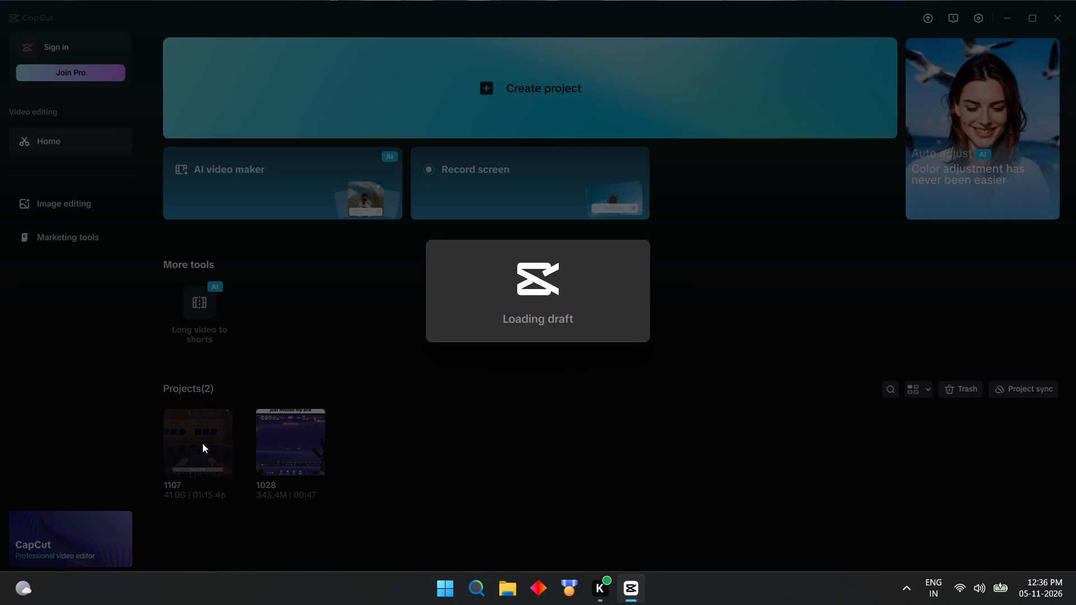
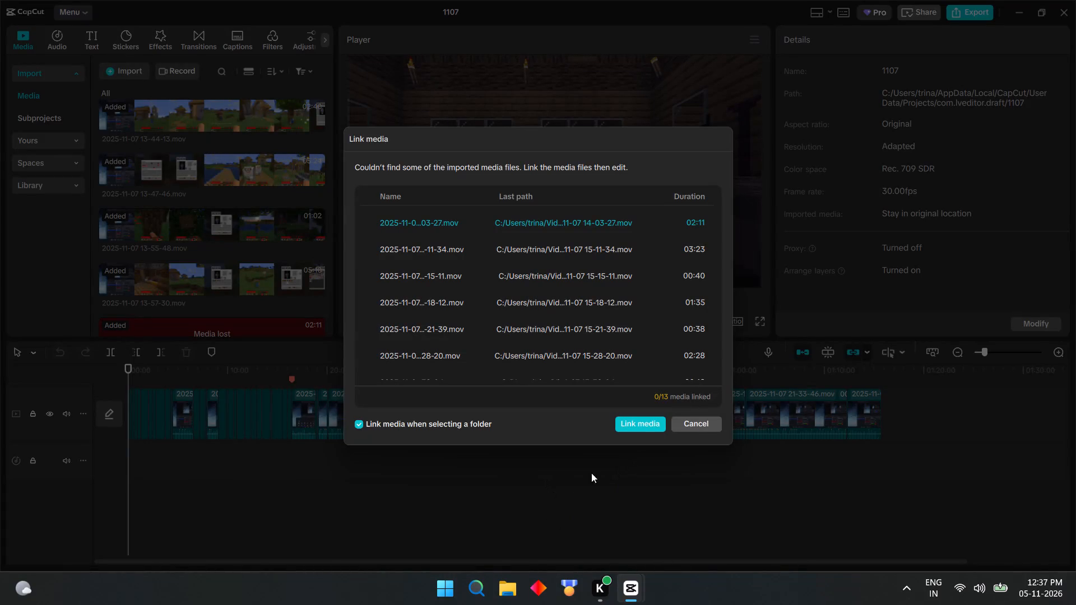
Dismiss the missing-media prompt without linking any files.
click(693, 425)
Look over the timeline tracks and the list of imported clips to check the project's footage.
scroll(521, 452, down, 2)
scroll(517, 458, up, 3)
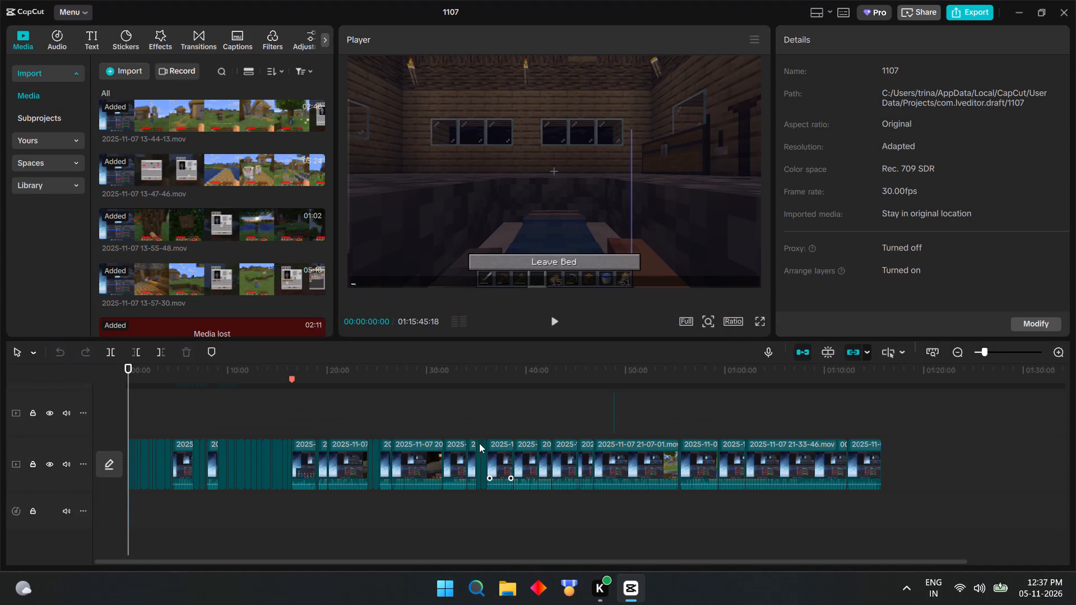
scroll(428, 427, up, 2)
scroll(428, 427, down, 4)
scroll(375, 457, up, 4)
scroll(0, 604, up, 3)
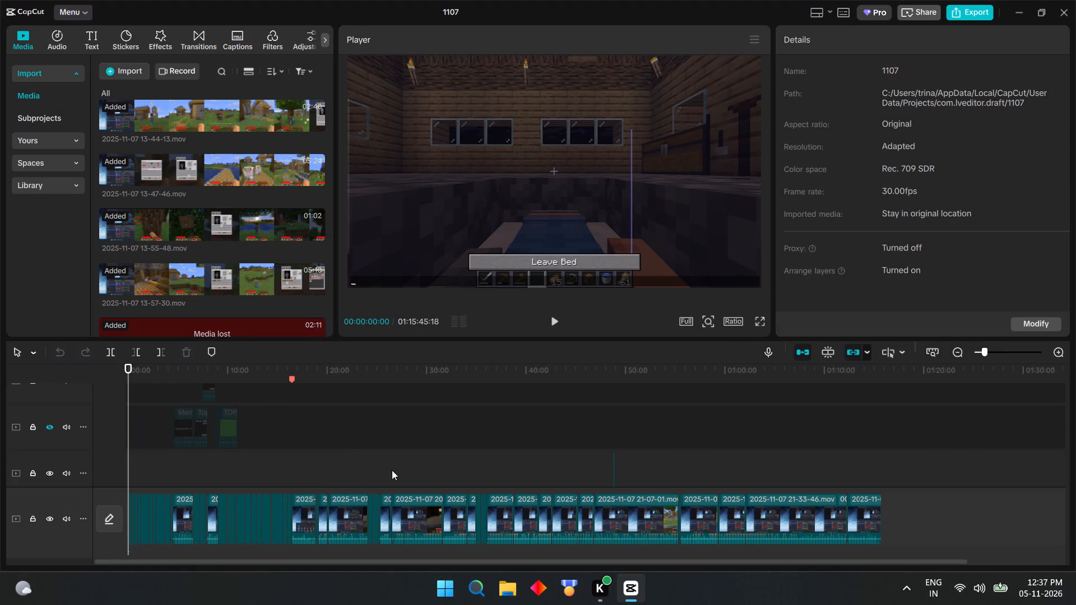
scroll(393, 469, down, 4)
scroll(414, 457, up, 4)
scroll(268, 236, down, 7)
scroll(252, 262, up, 6)
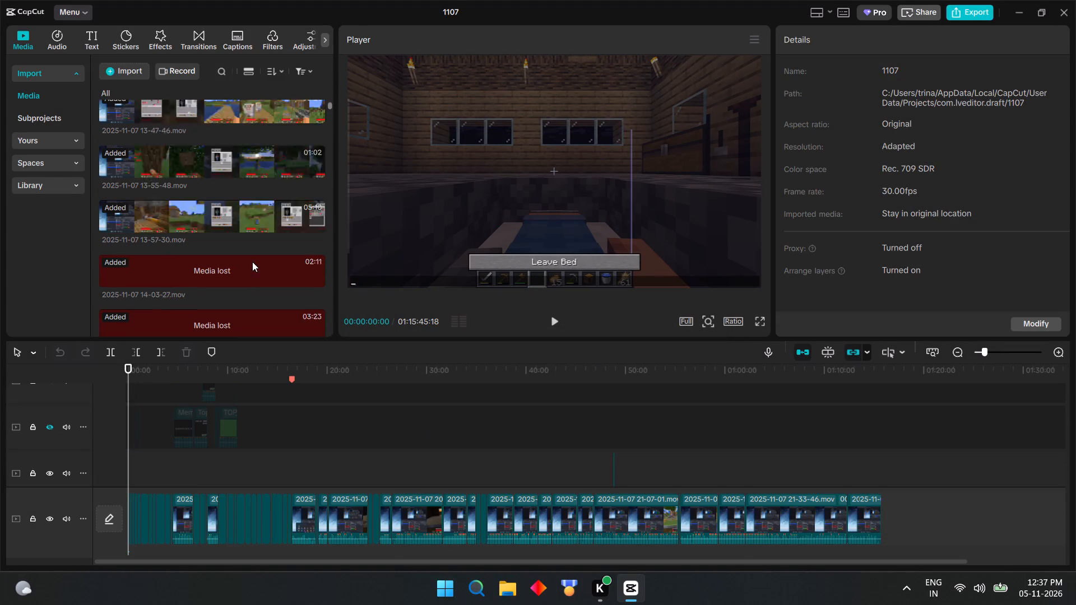
scroll(252, 262, up, 4)
scroll(257, 251, down, 7)
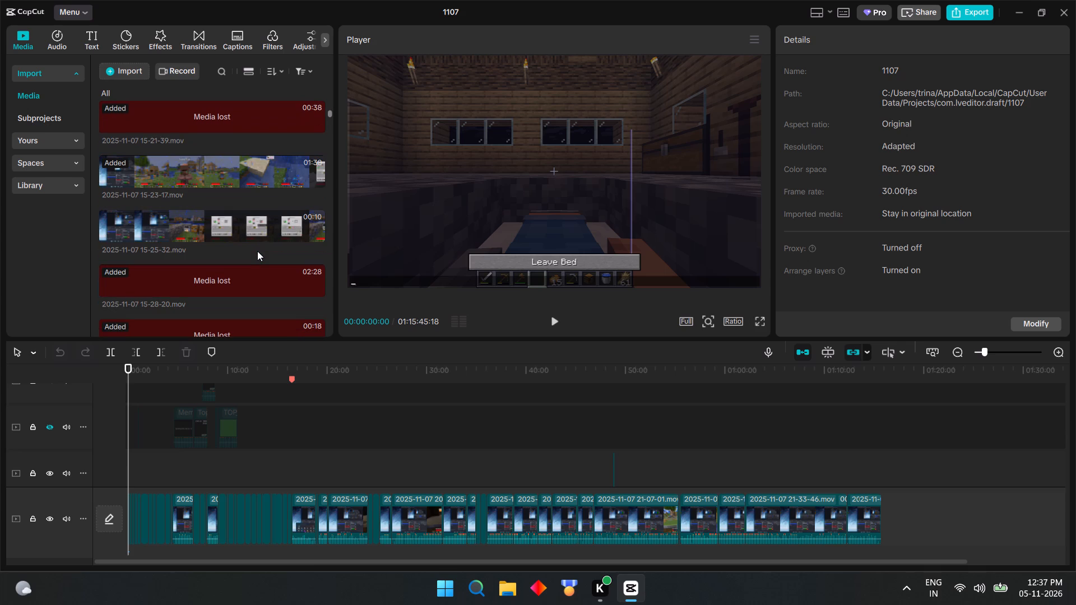
scroll(253, 253, down, 4)
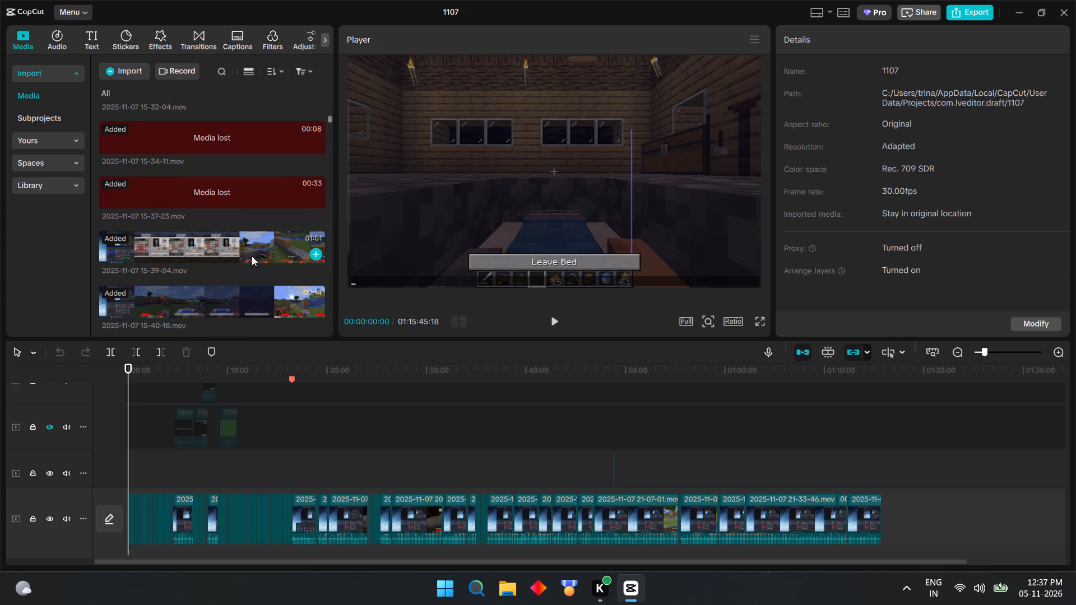
scroll(251, 257, down, 4)
scroll(467, 475, down, 4)
scroll(466, 475, up, 4)
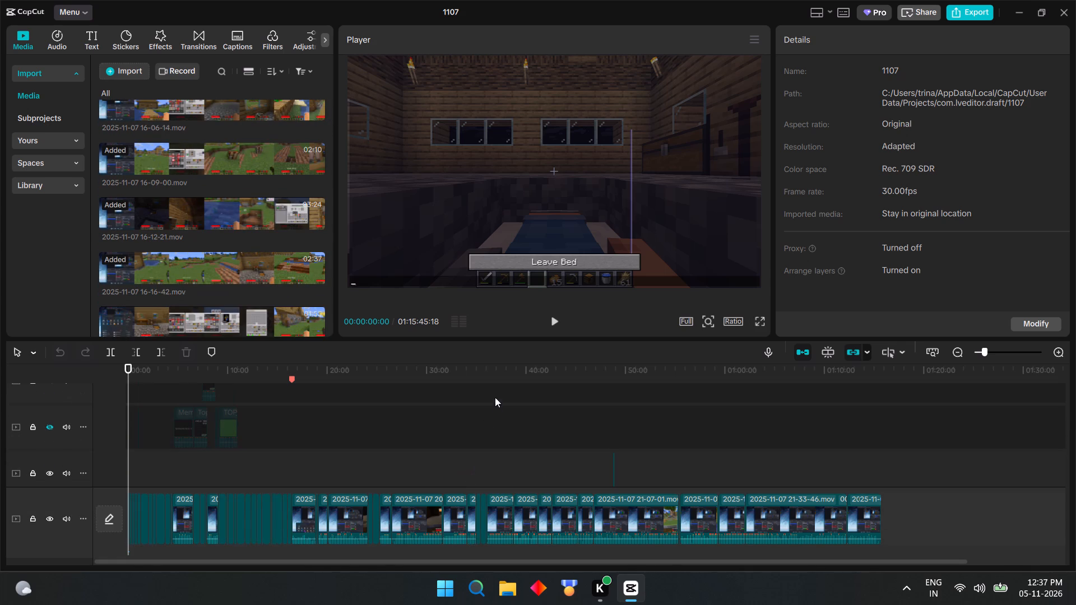
Scrub the timeline through the opening footage, leaving the playhead at about 00:15:34.
drag(126, 375, 220, 378)
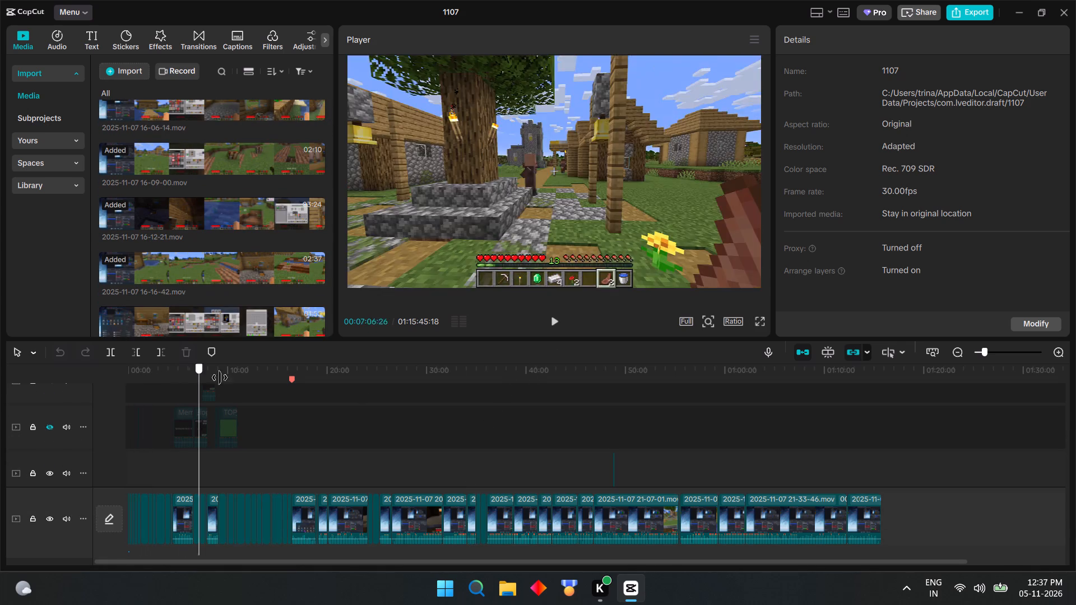
drag(220, 378, 284, 431)
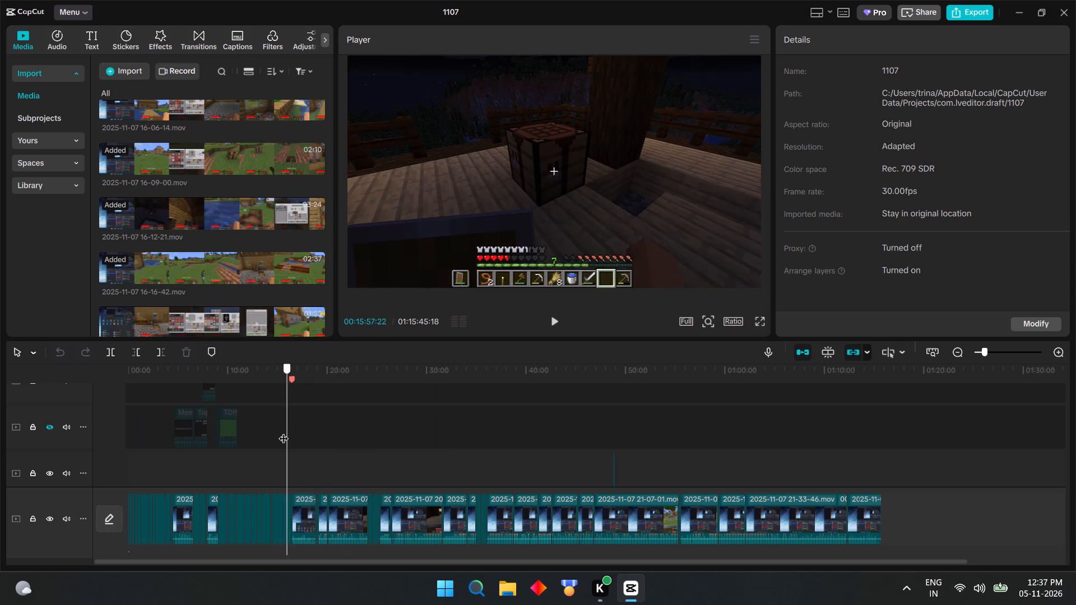
drag(284, 431, 283, 431)
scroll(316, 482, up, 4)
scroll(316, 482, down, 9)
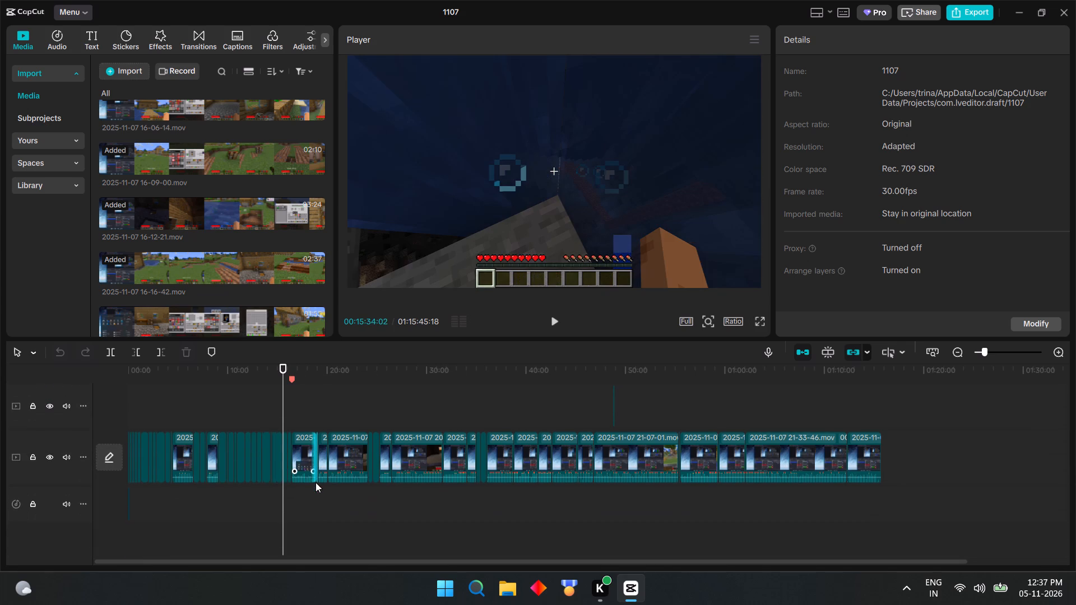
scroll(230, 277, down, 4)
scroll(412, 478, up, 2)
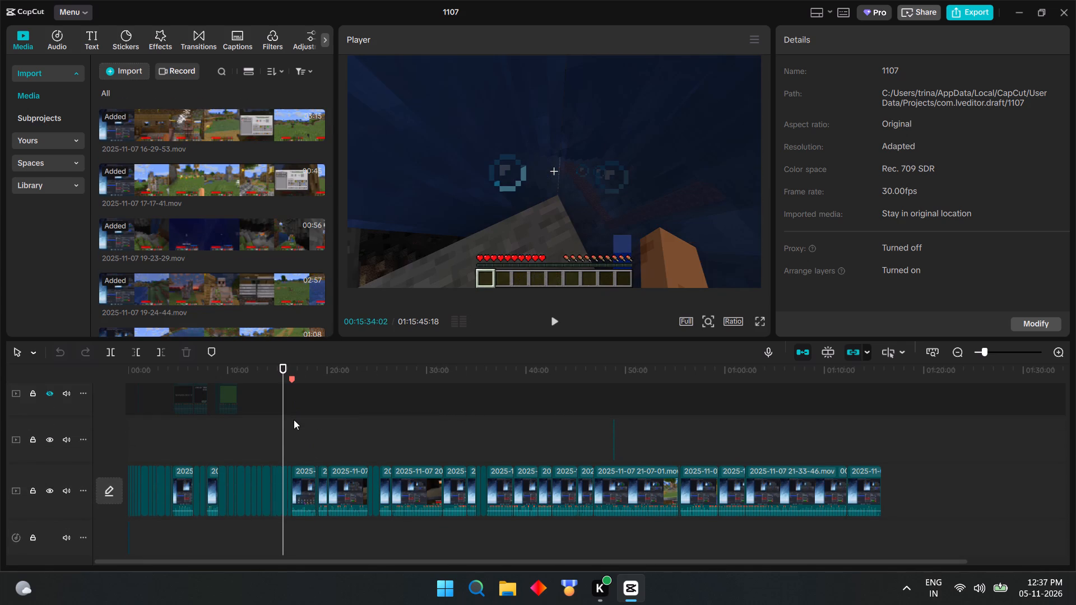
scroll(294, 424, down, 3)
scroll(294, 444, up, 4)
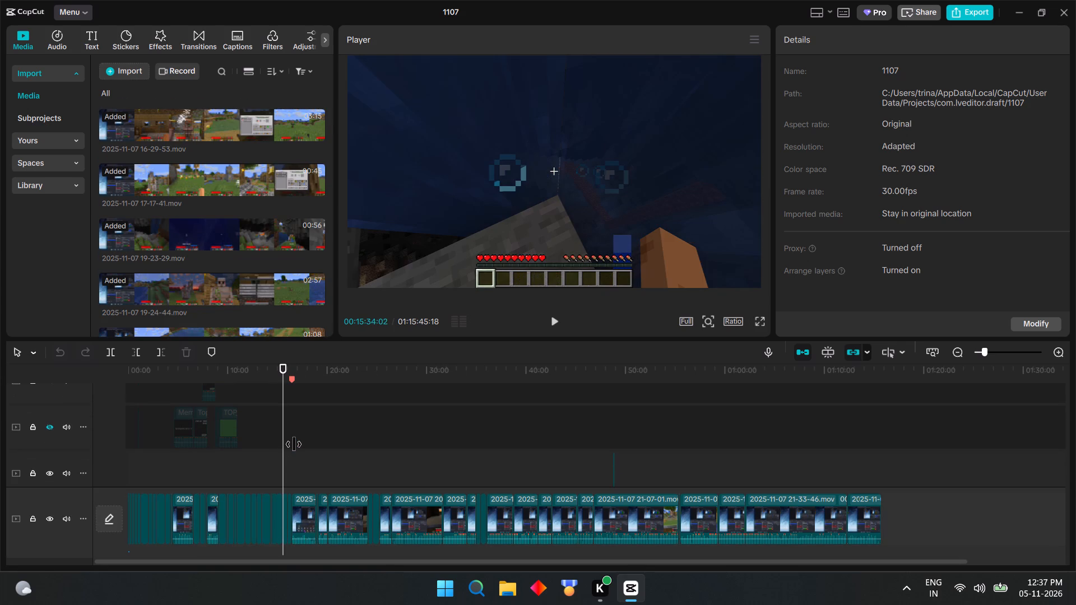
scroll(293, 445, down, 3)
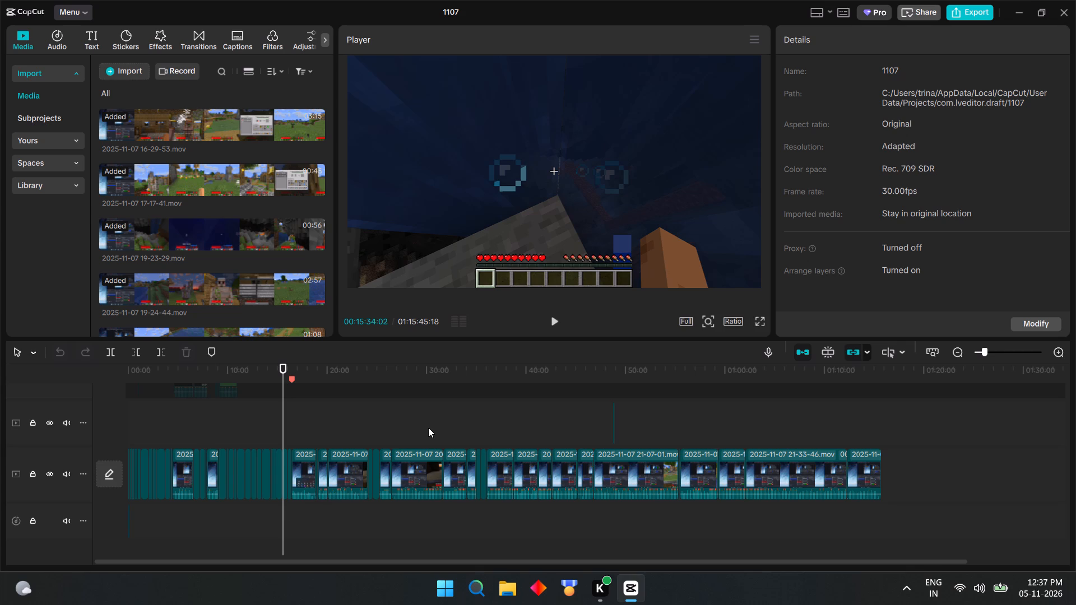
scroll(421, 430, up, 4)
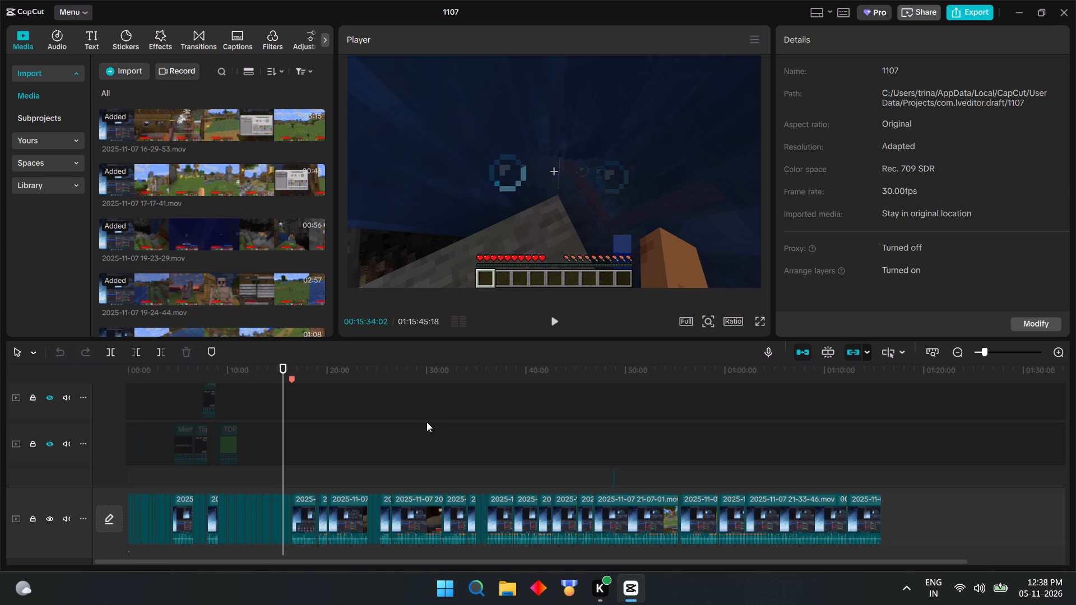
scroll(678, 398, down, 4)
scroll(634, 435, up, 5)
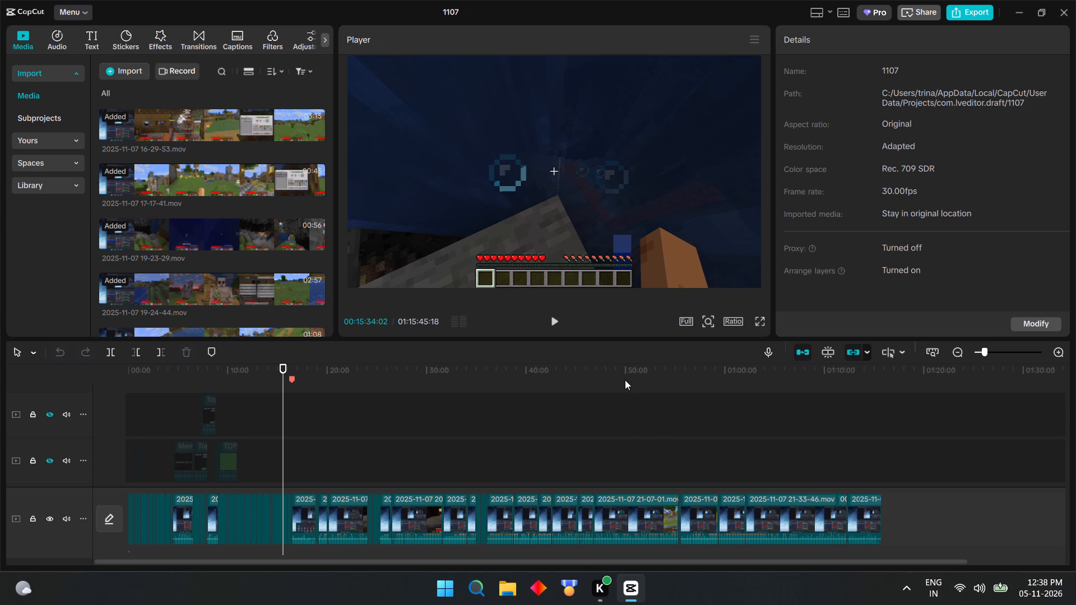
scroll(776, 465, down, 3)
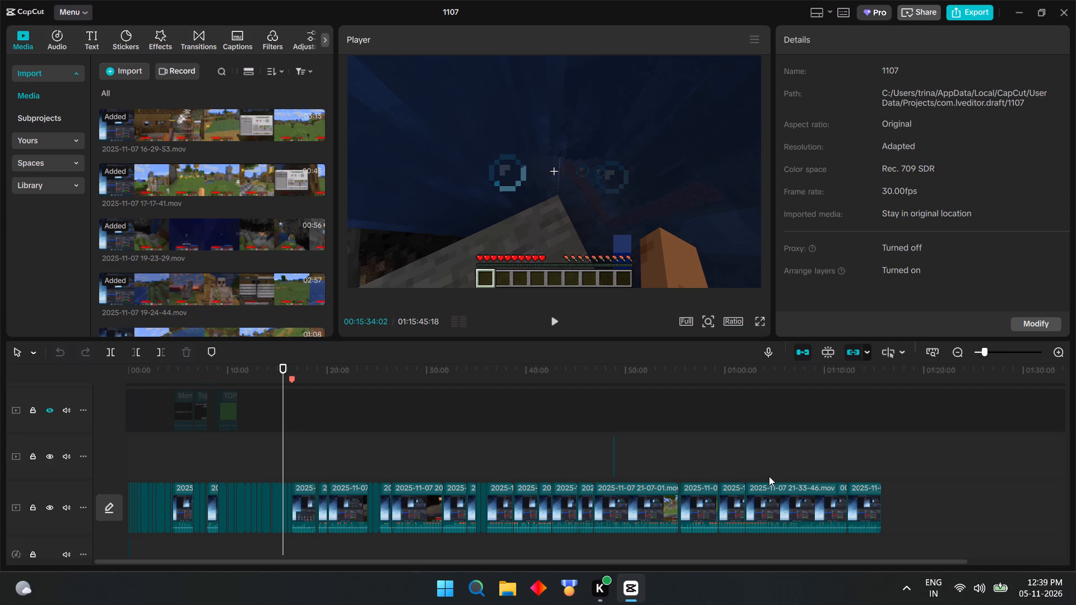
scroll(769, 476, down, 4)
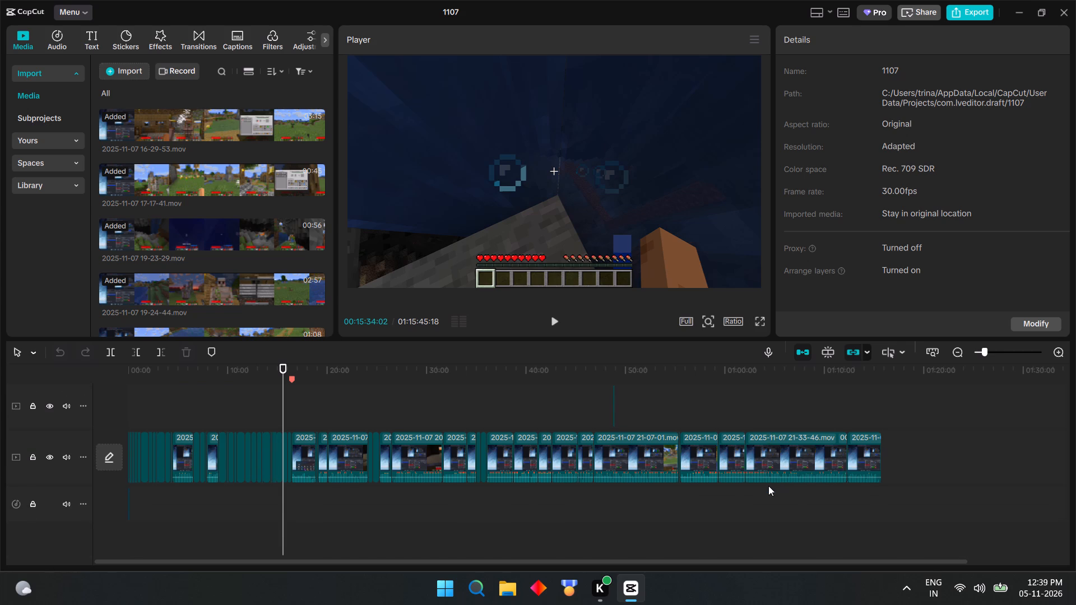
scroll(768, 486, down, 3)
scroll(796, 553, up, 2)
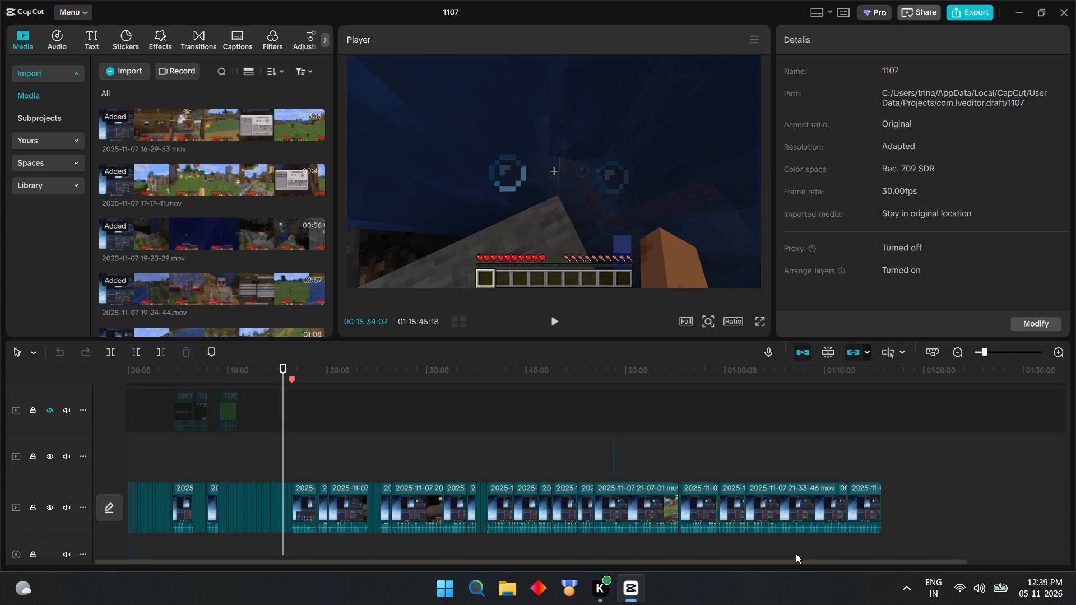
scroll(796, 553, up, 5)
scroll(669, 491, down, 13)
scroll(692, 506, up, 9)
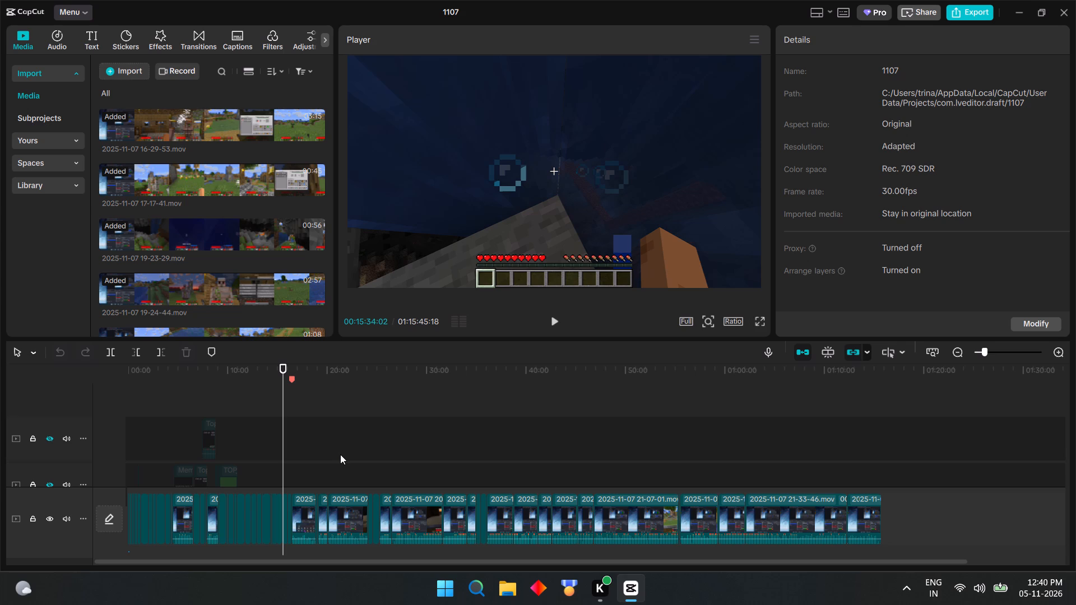
ctrl+scroll(472, 407, up, 20)
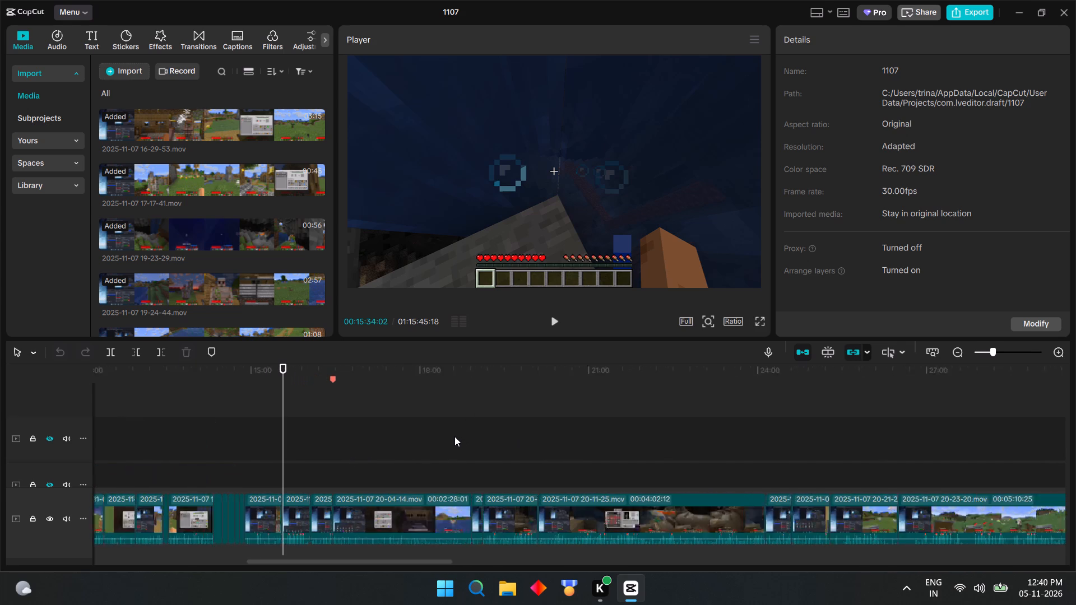
ctrl+scroll(454, 436, up, 15)
scroll(450, 436, down, 3)
click(446, 453)
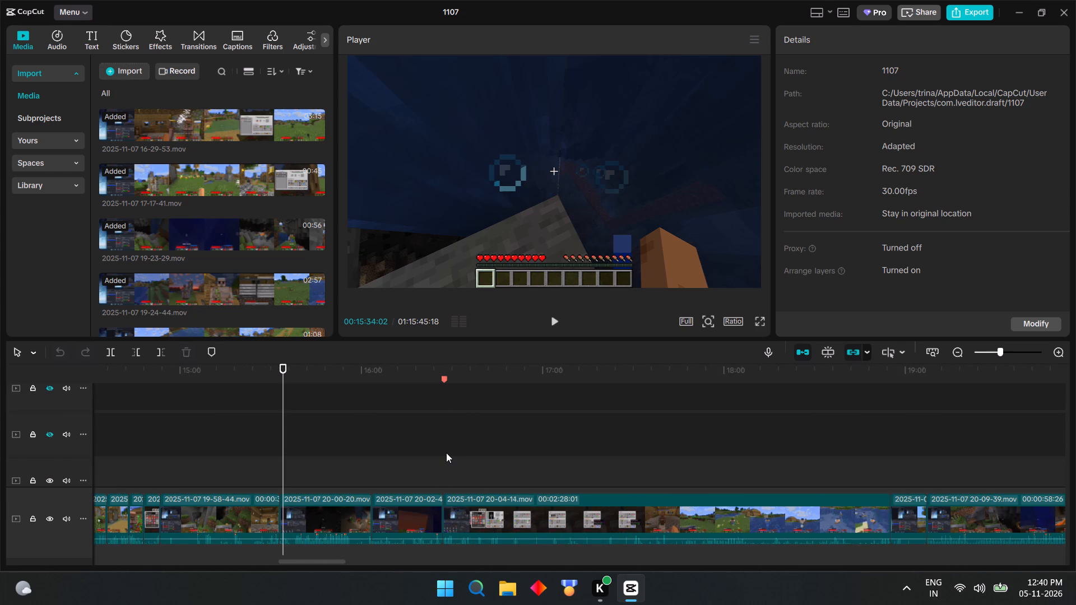
click(549, 332)
click(556, 330)
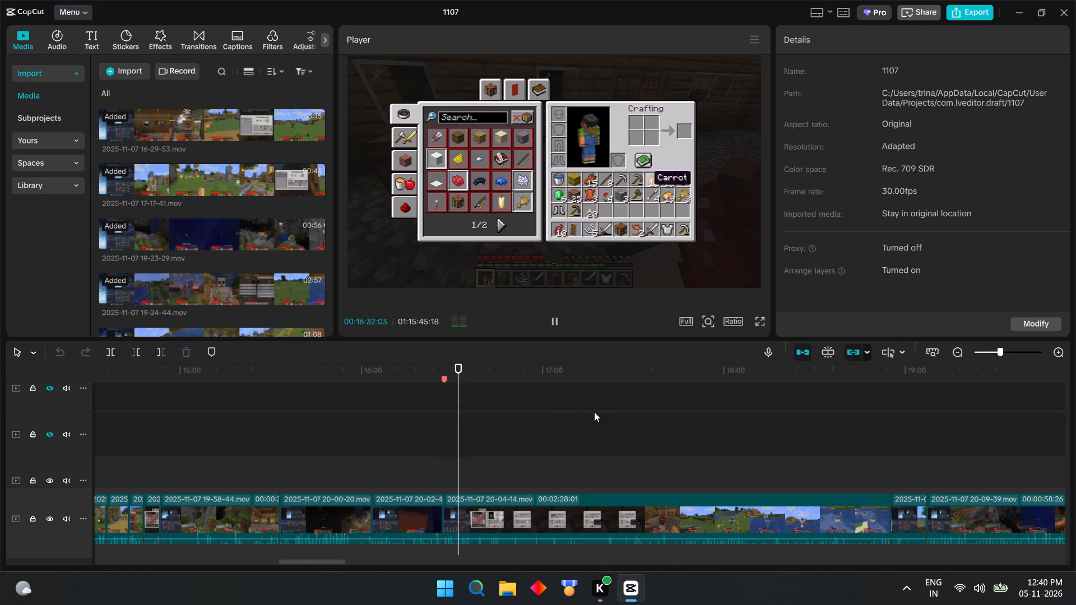
ctrl+scroll(607, 466, down, 9)
scroll(595, 462, down, 7)
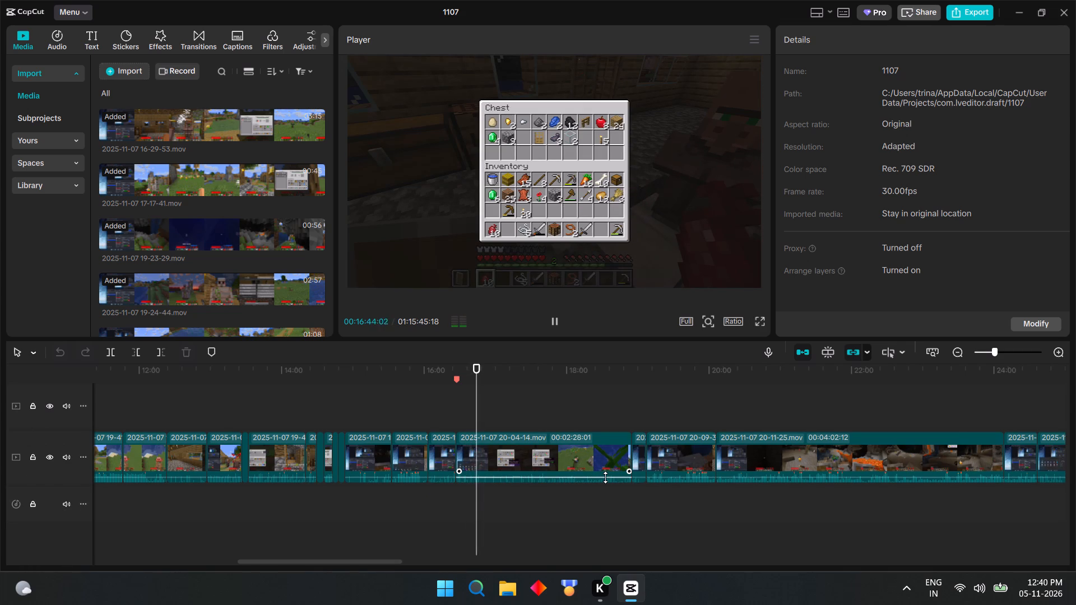
click(463, 421)
click(557, 321)
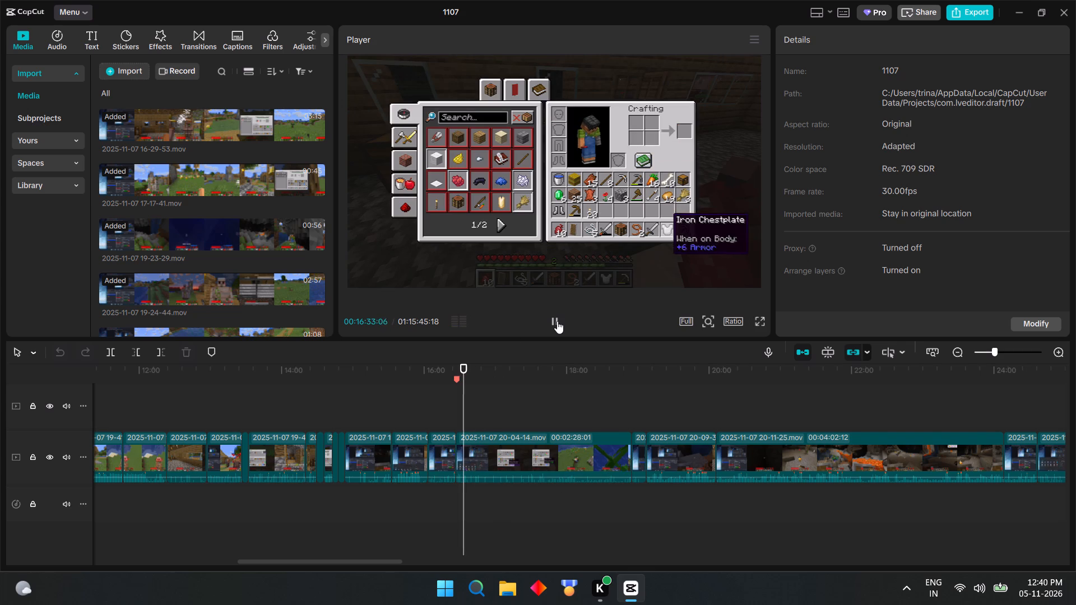
click(451, 418)
ctrl+scroll(532, 407, up, 6)
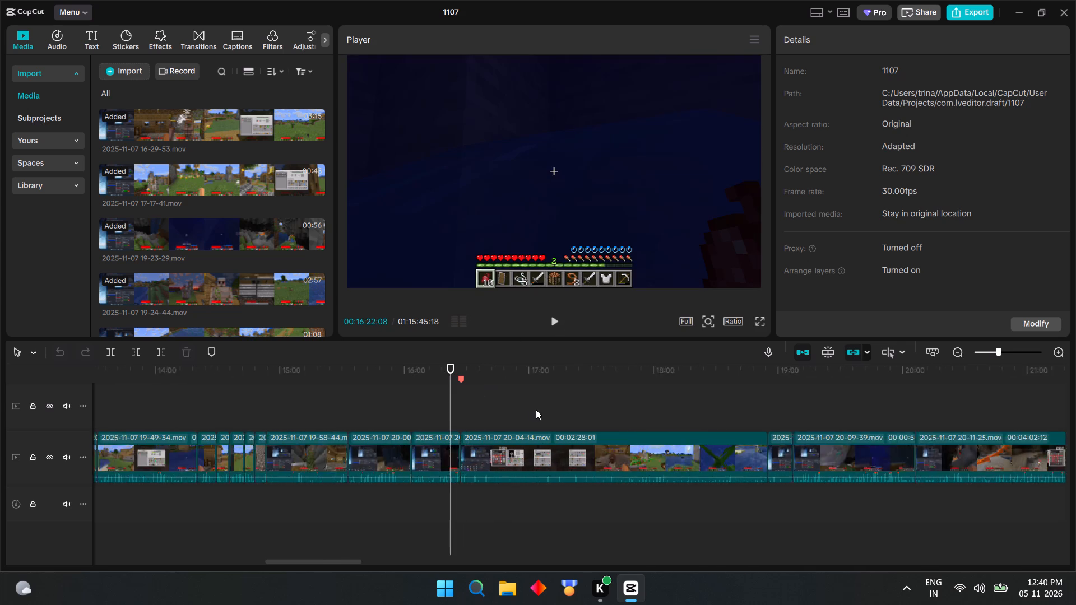
ctrl+scroll(536, 409, up, 6)
click(555, 323)
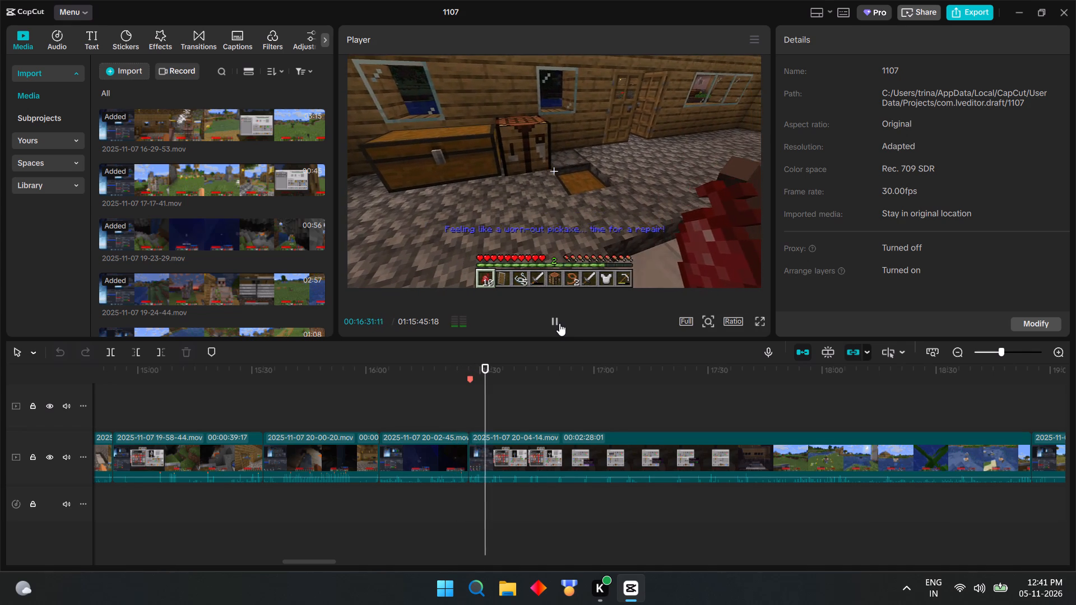
click(559, 323)
click(483, 416)
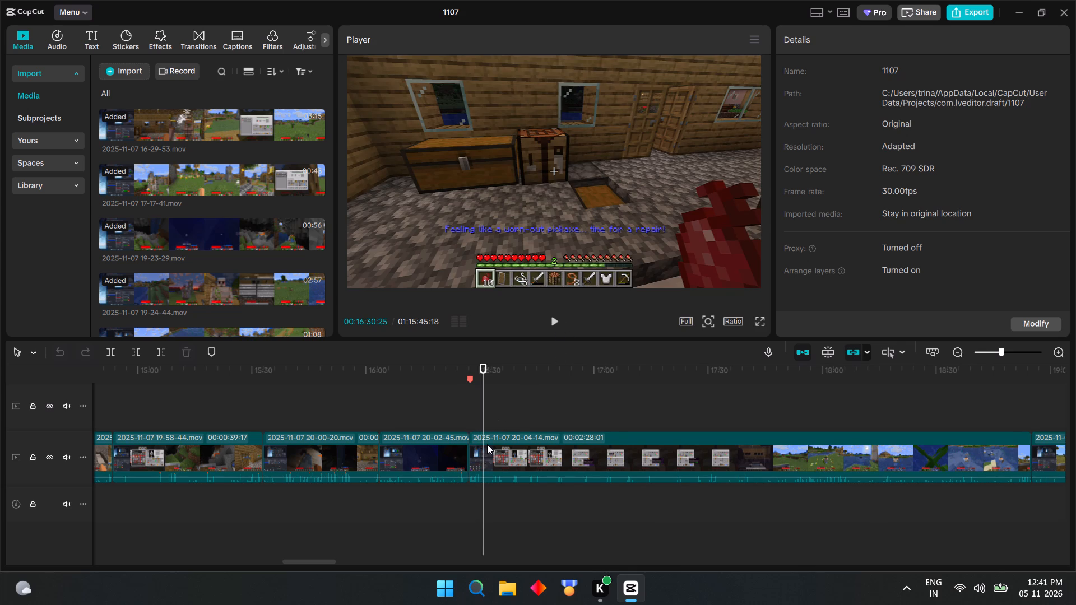
key(ctrl+b)
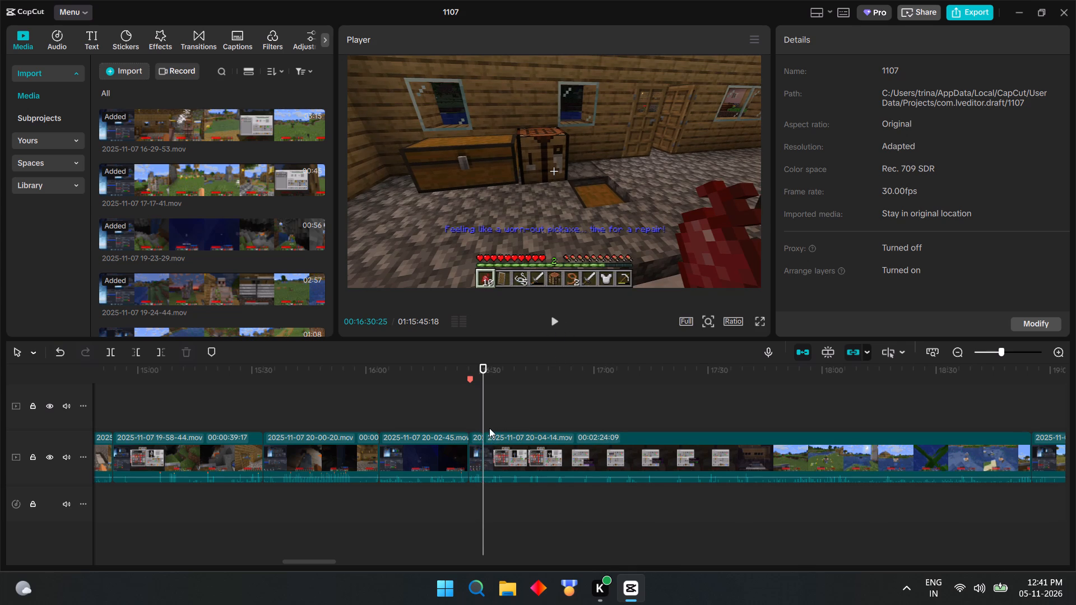
click(494, 453)
scroll(521, 410, down, 2)
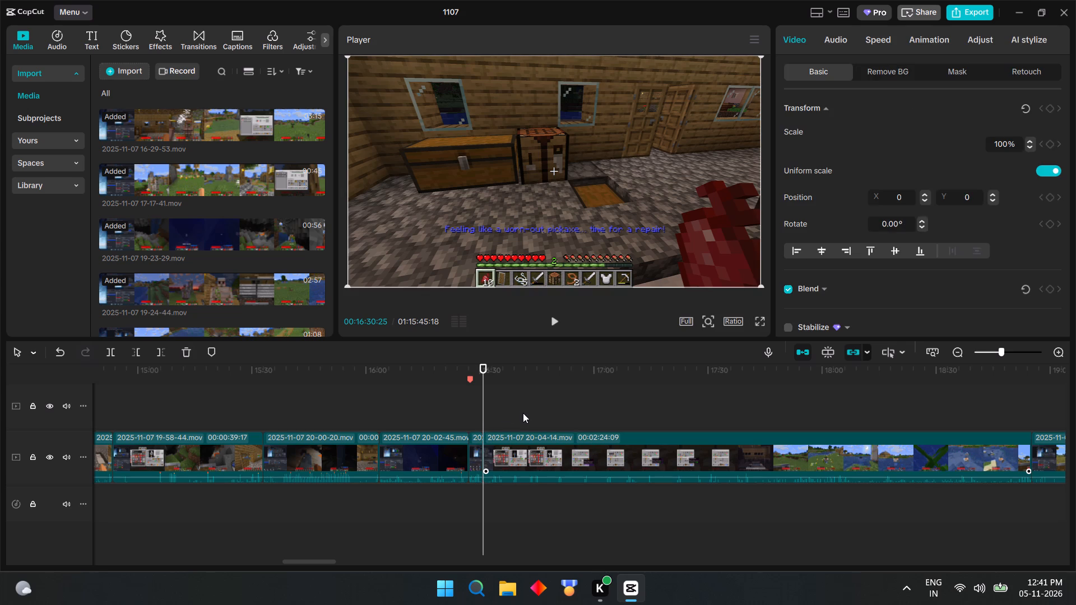
drag(484, 440, 514, 441)
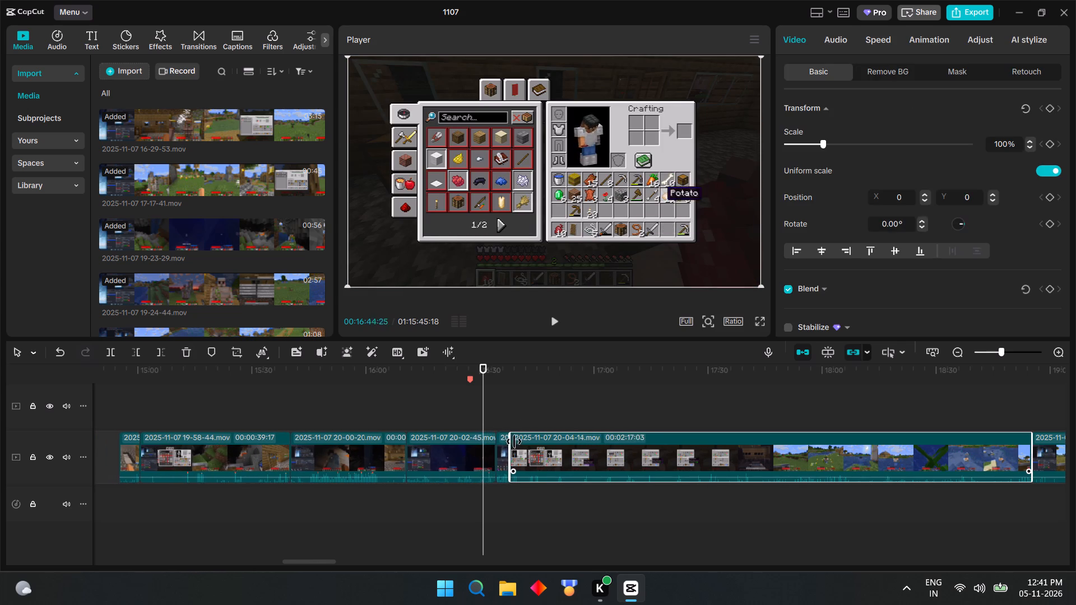
drag(514, 441, 556, 430)
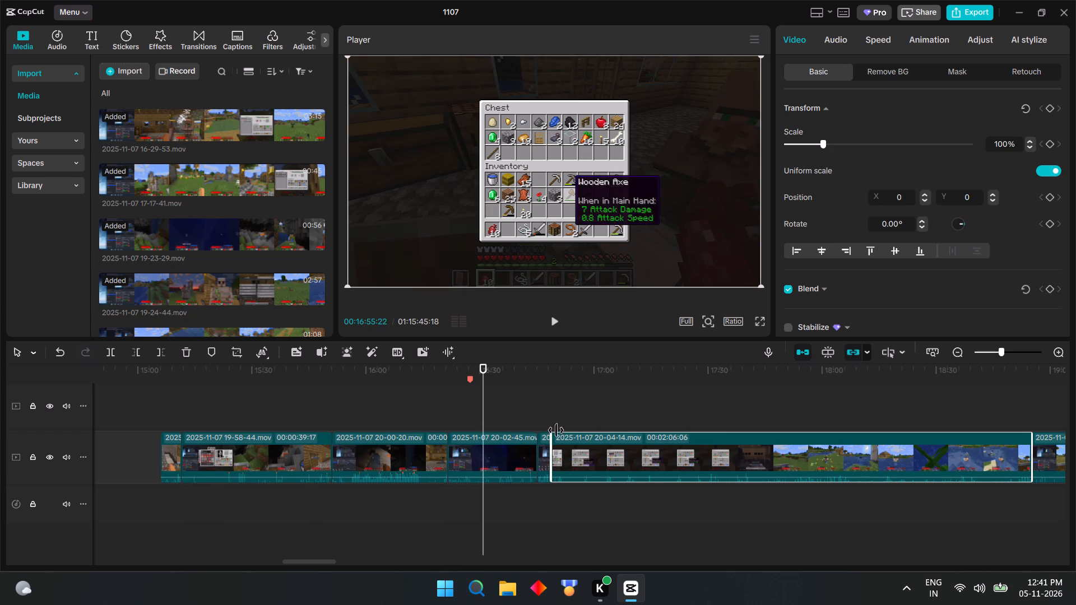
drag(556, 430, 678, 428)
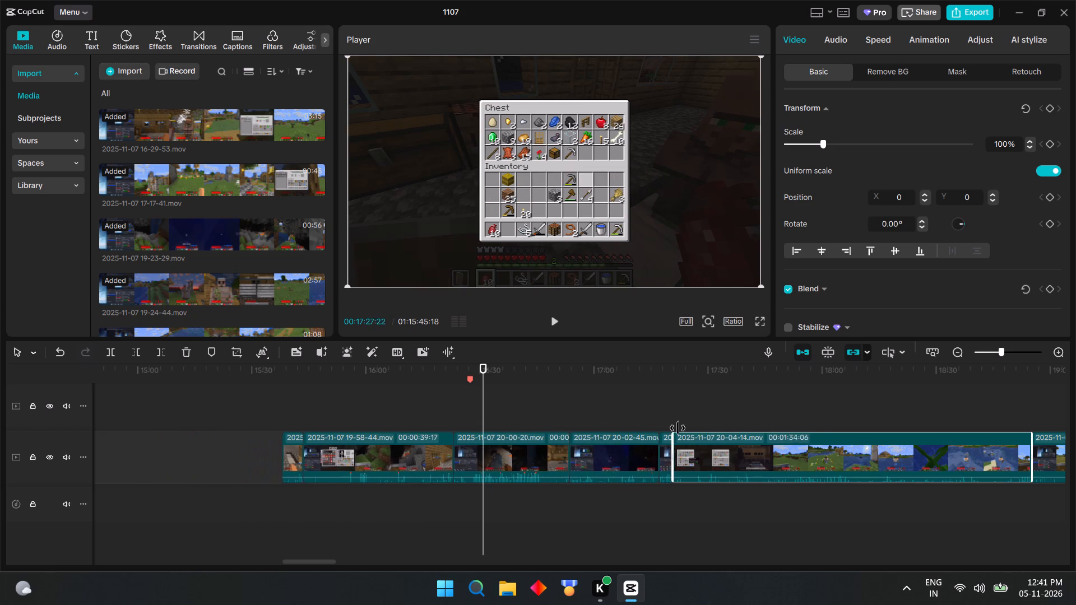
drag(678, 428, 754, 437)
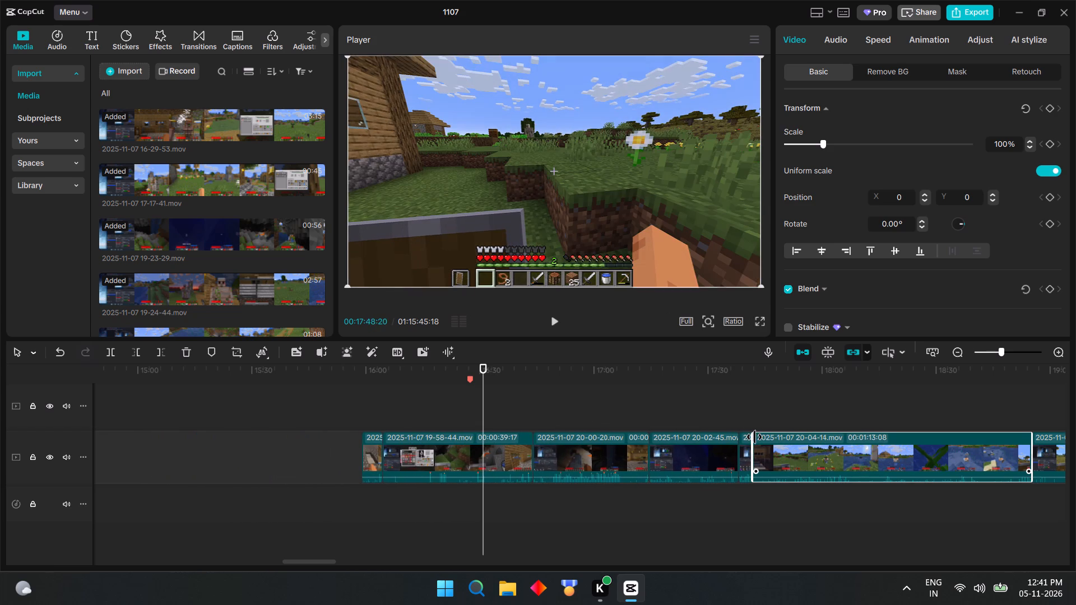
drag(754, 437, 793, 434)
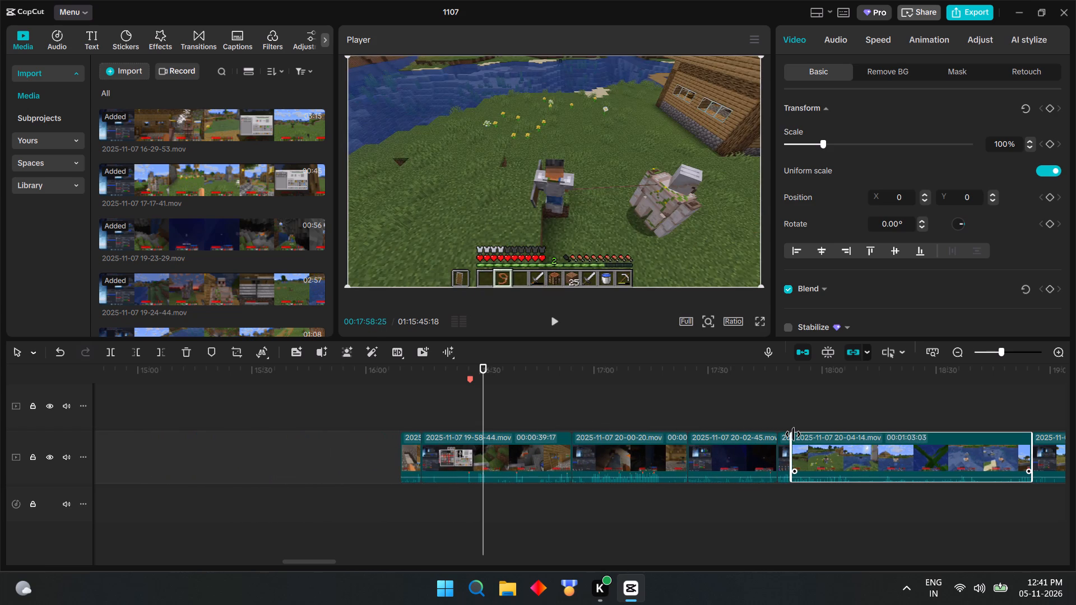
drag(793, 434, 769, 436)
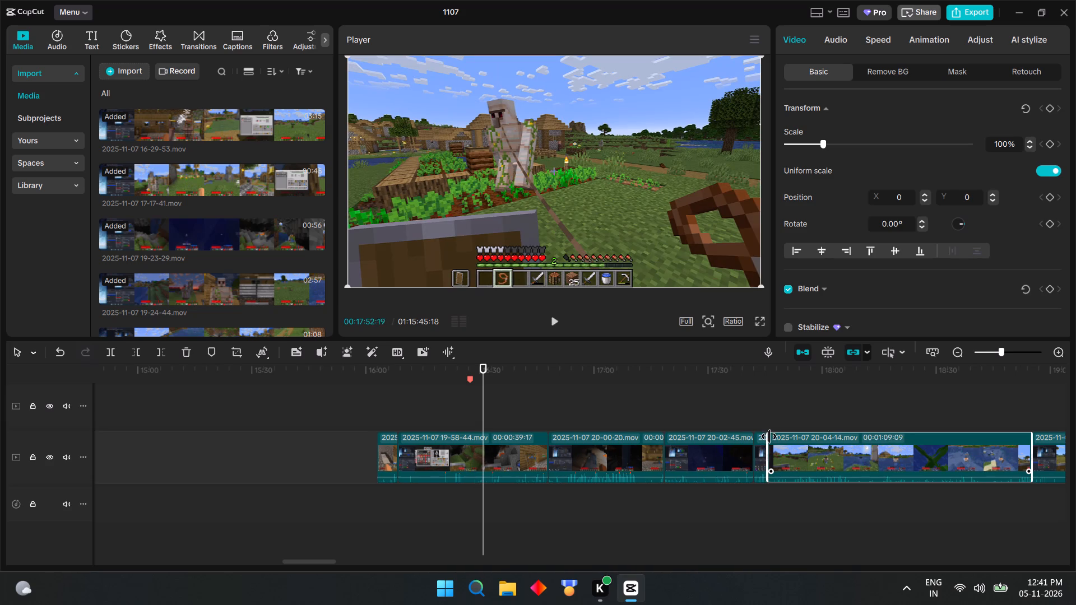
drag(769, 436, 760, 438)
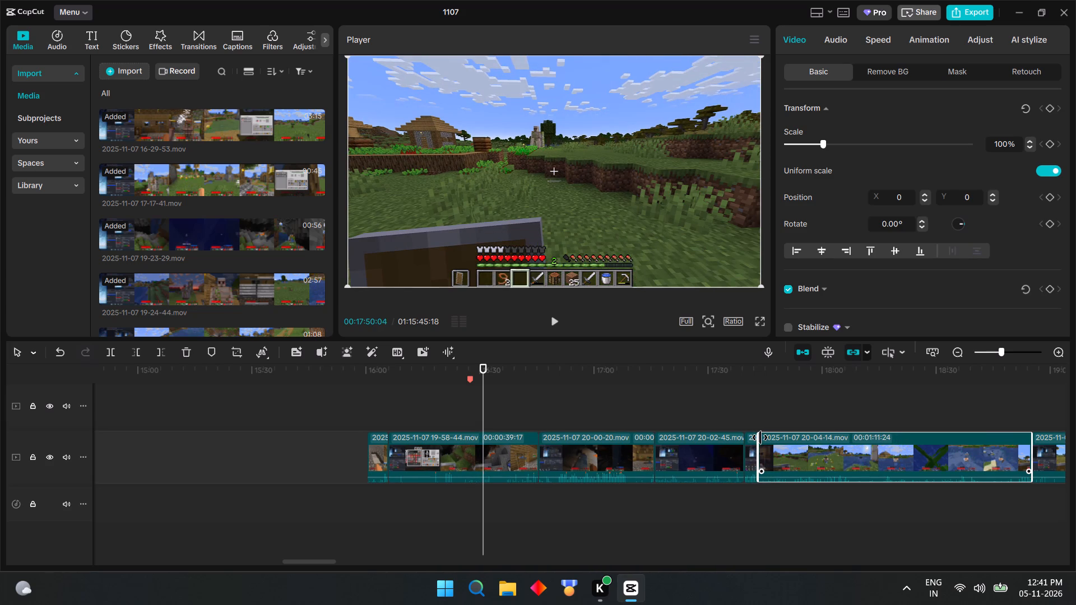
drag(760, 438, 759, 438)
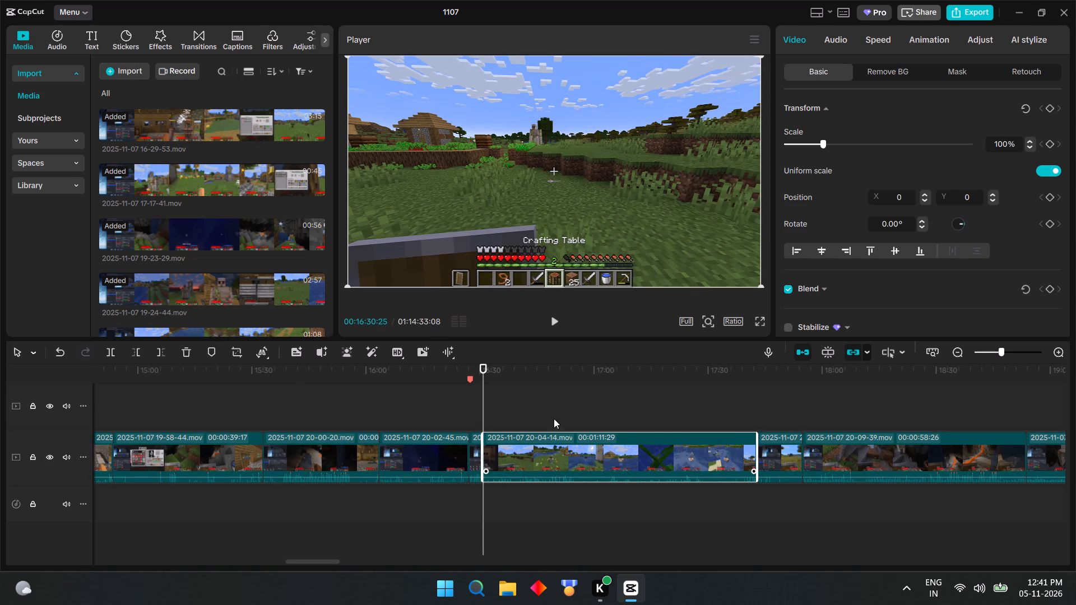
click(557, 318)
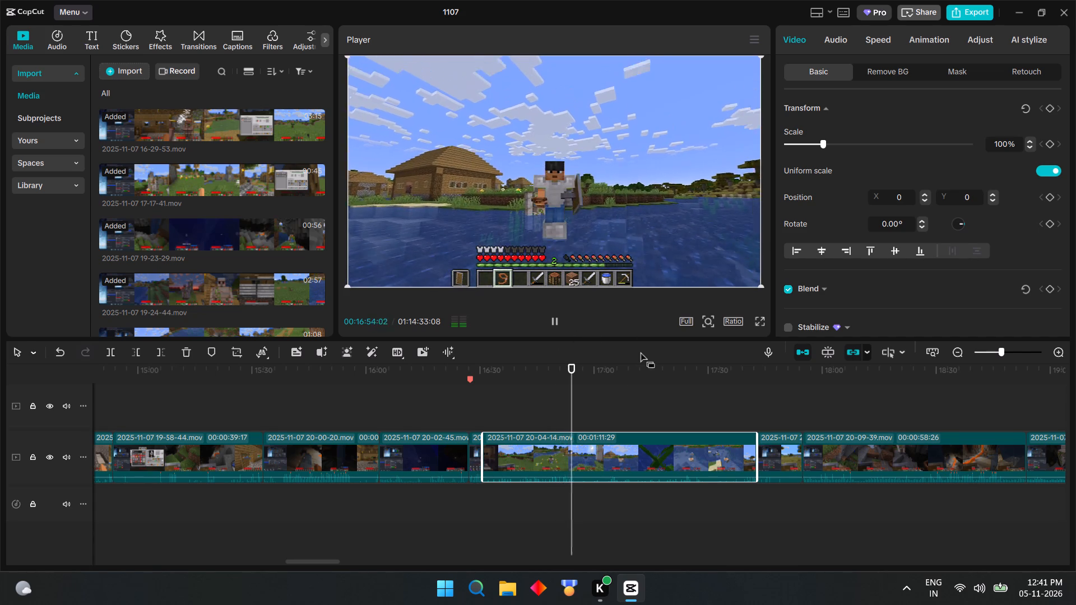
click(551, 320)
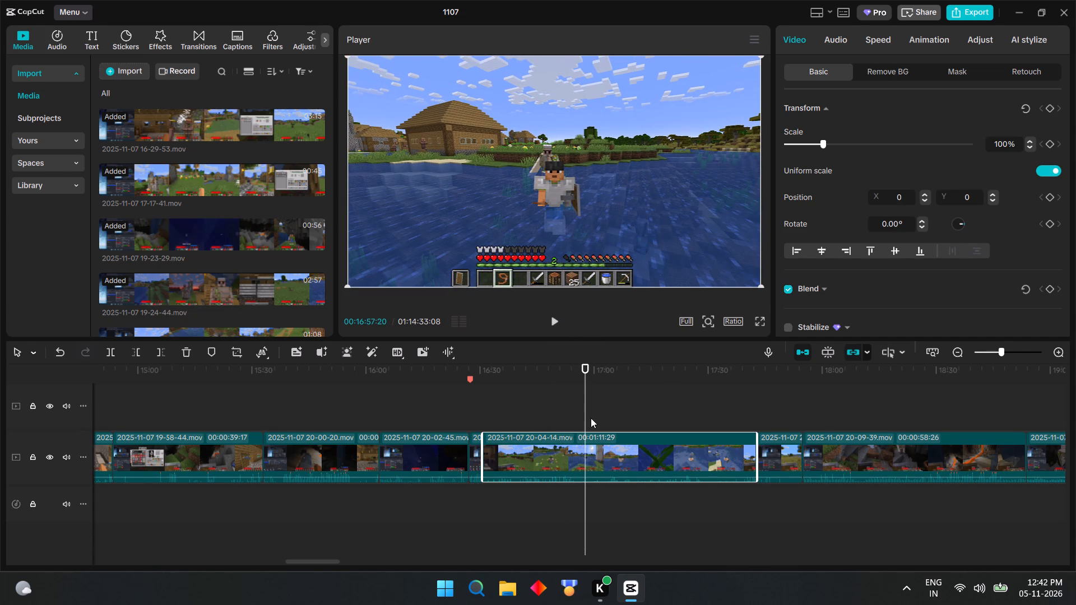
key(ctrl+b)
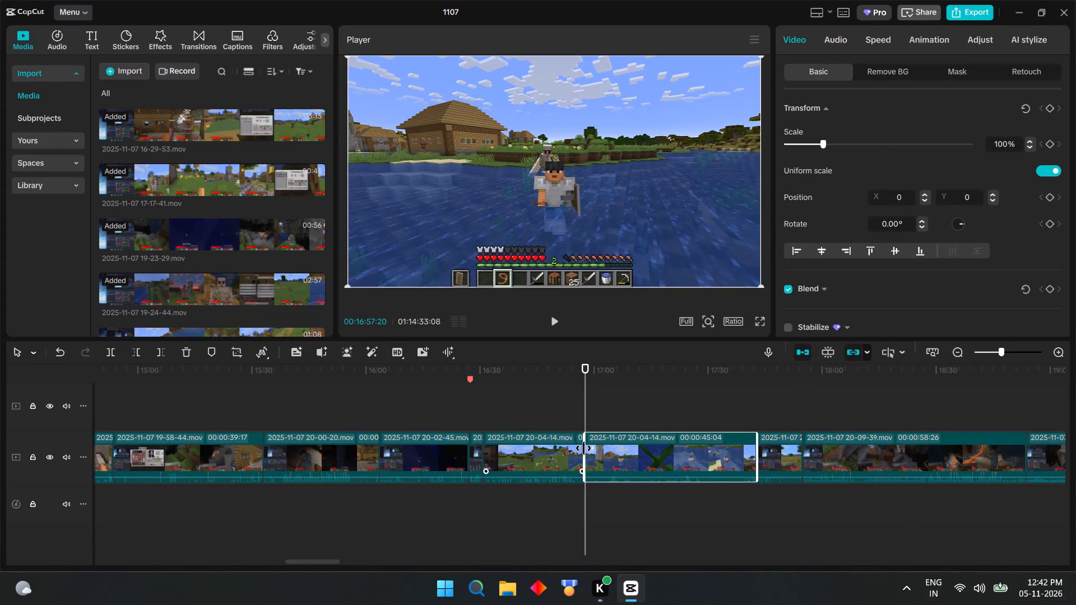
drag(588, 447, 669, 448)
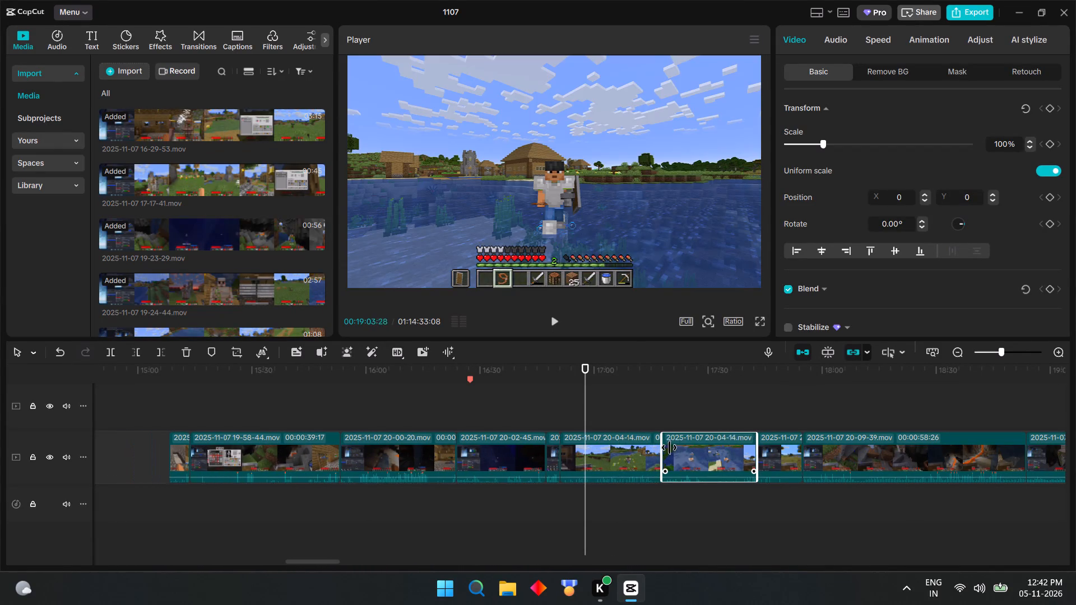
drag(669, 448, 741, 455)
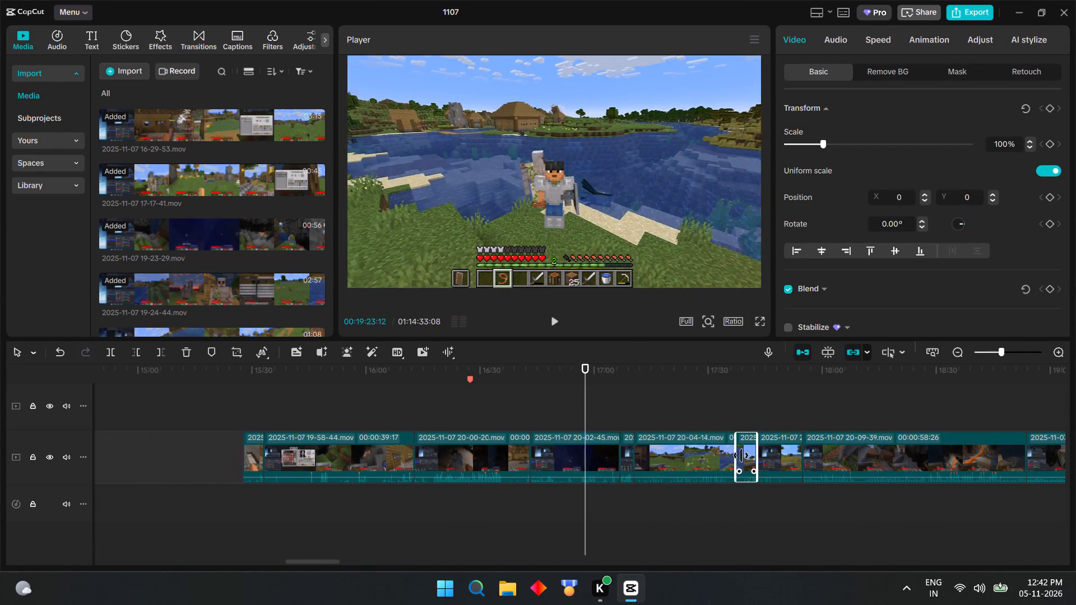
drag(741, 455, 734, 458)
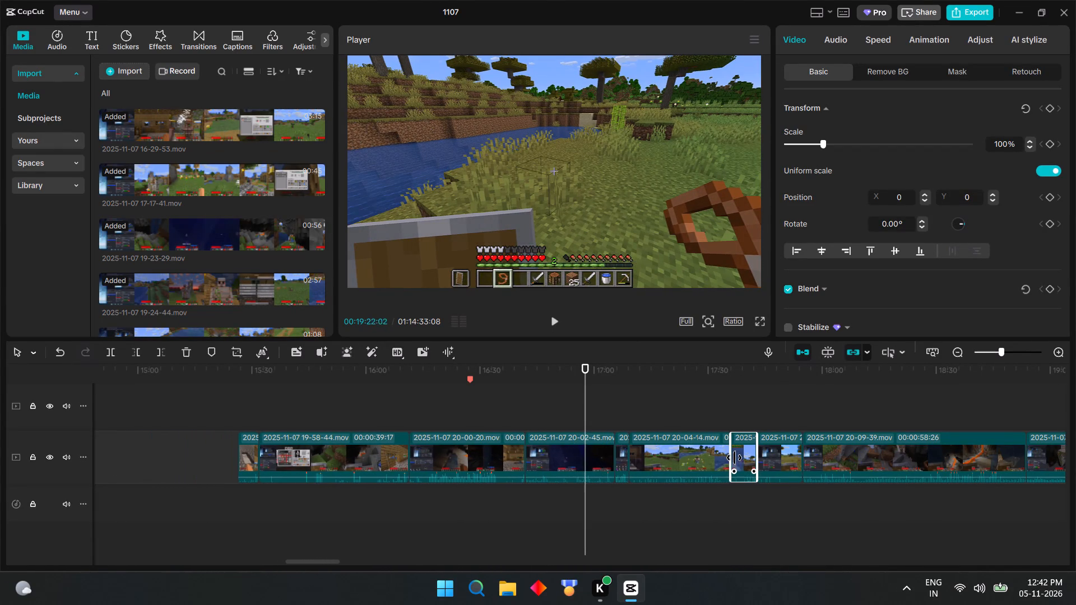
drag(734, 458, 720, 458)
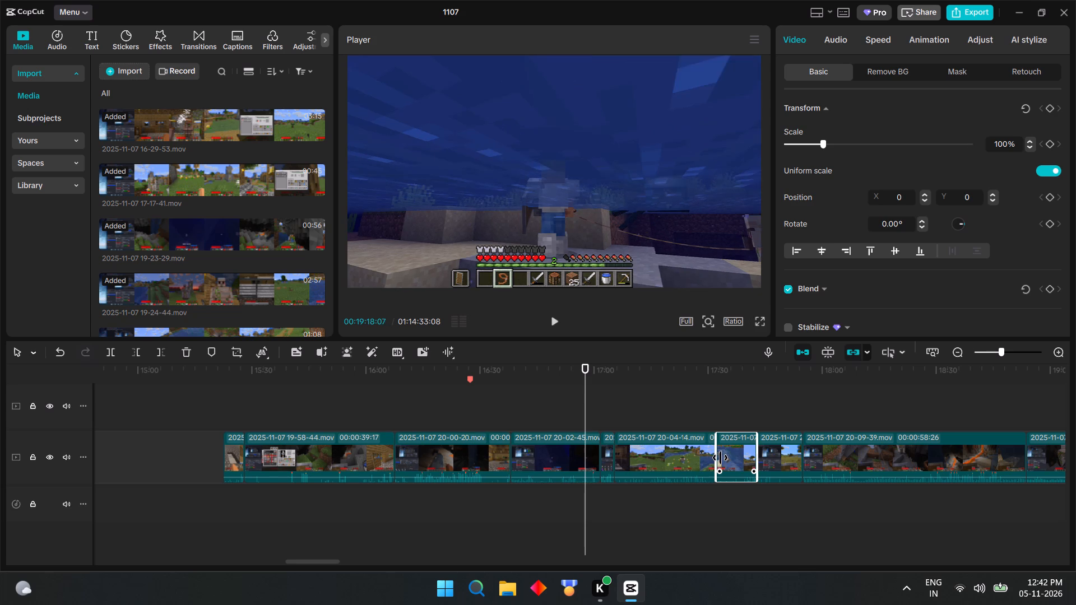
drag(720, 458, 722, 458)
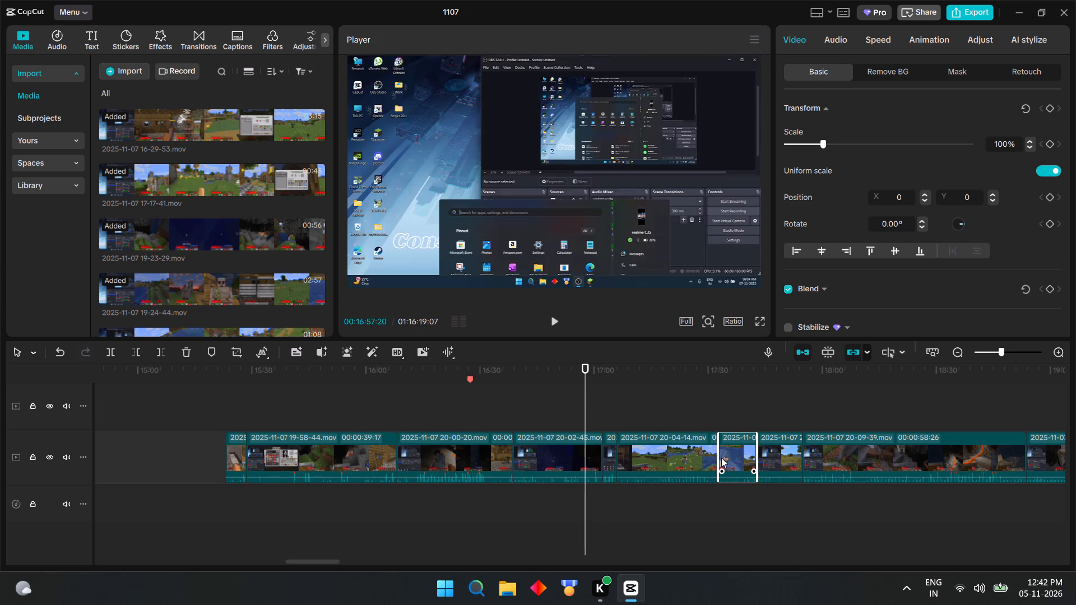
click(538, 419)
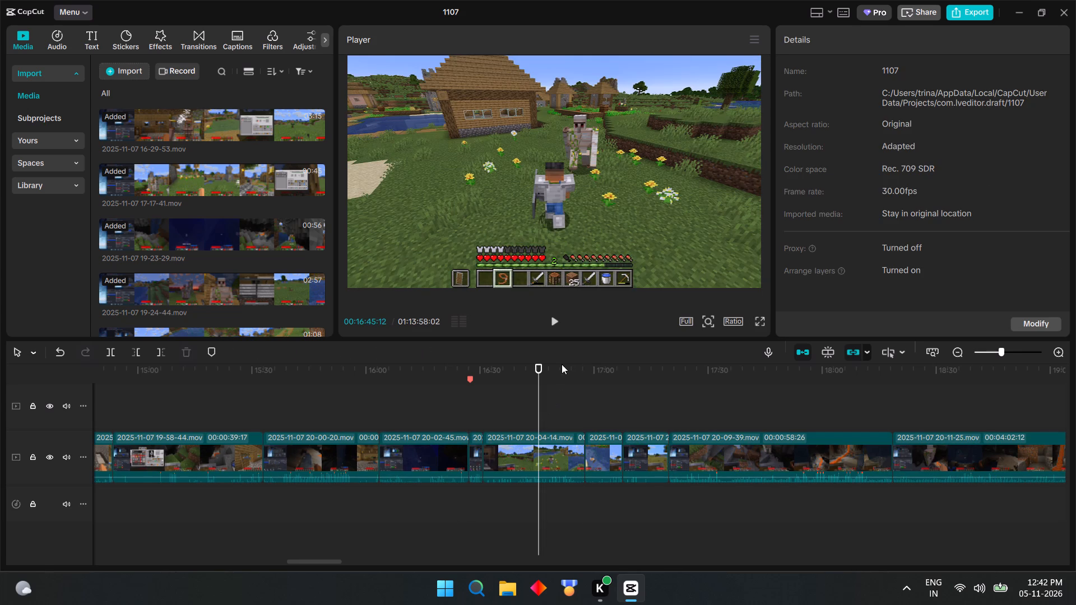
click(554, 328)
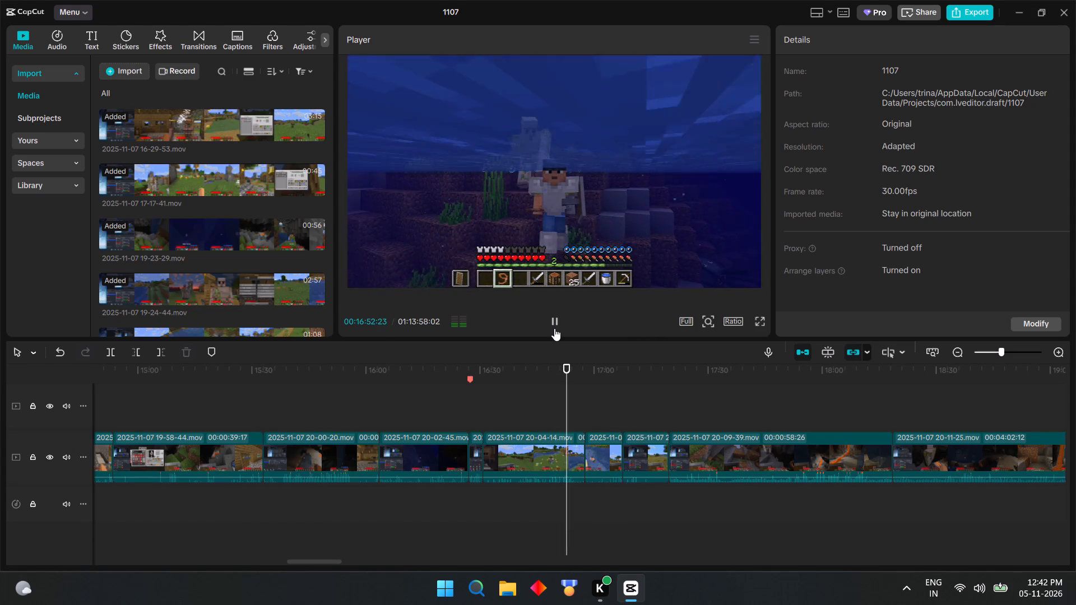
click(554, 328)
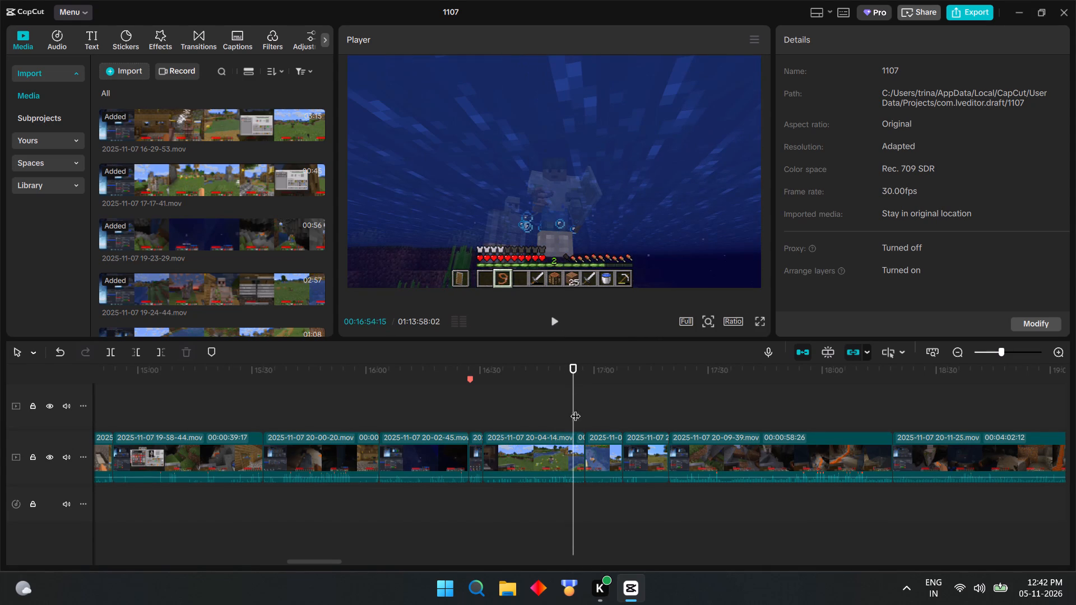
click(574, 452)
drag(583, 445, 583, 445)
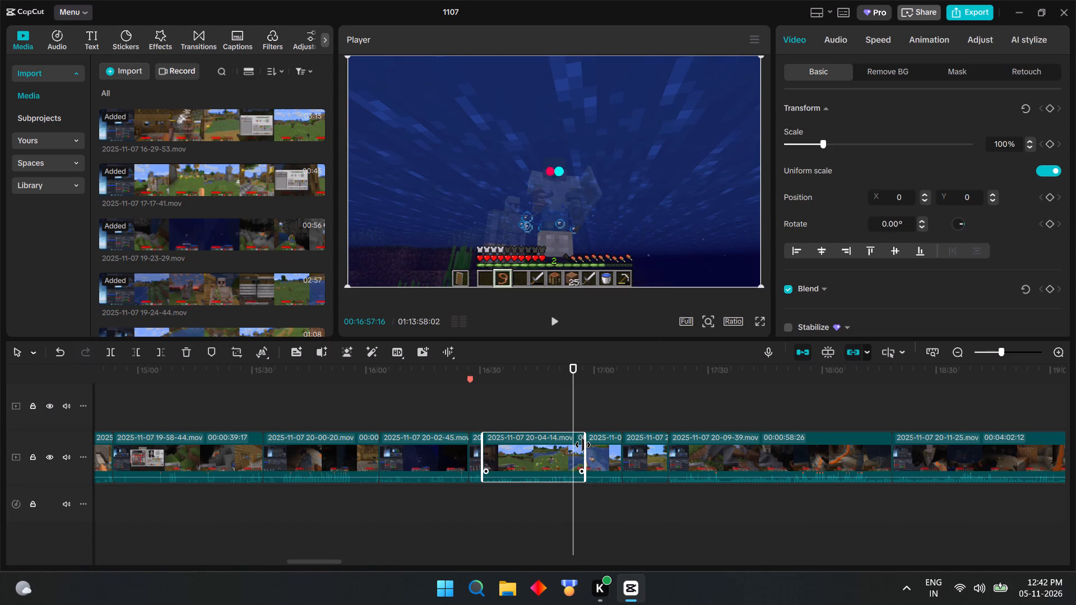
drag(583, 445, 573, 450)
click(548, 317)
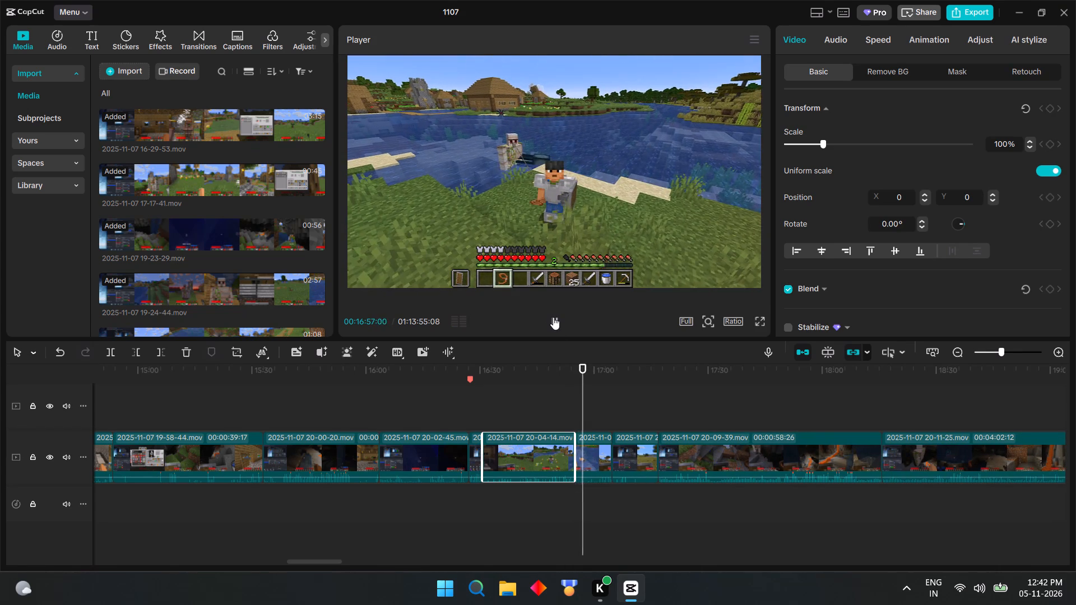
click(582, 450)
drag(572, 445, 576, 445)
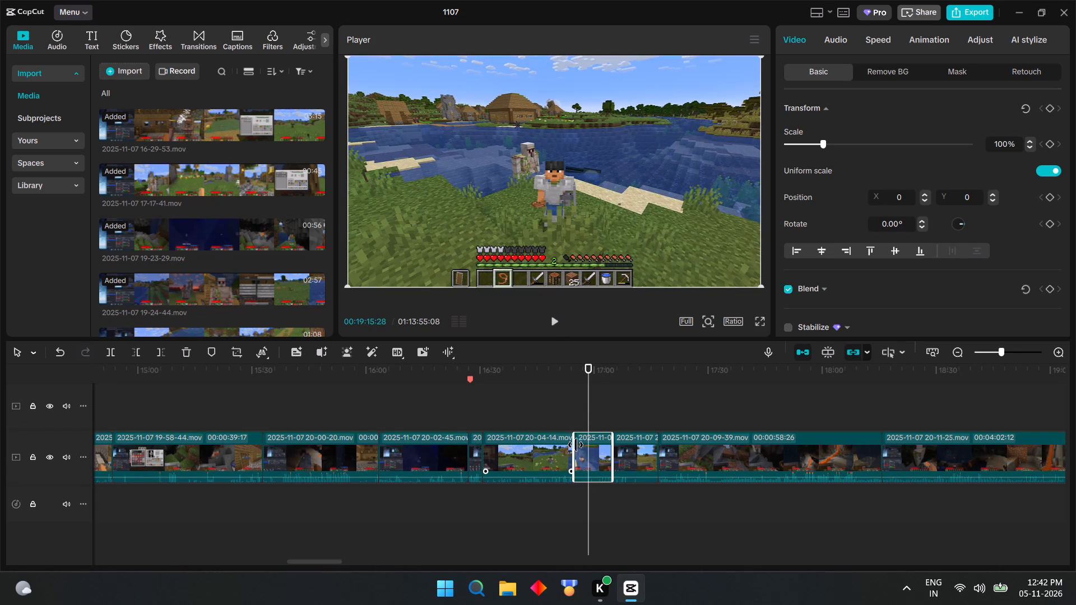
drag(576, 445, 578, 443)
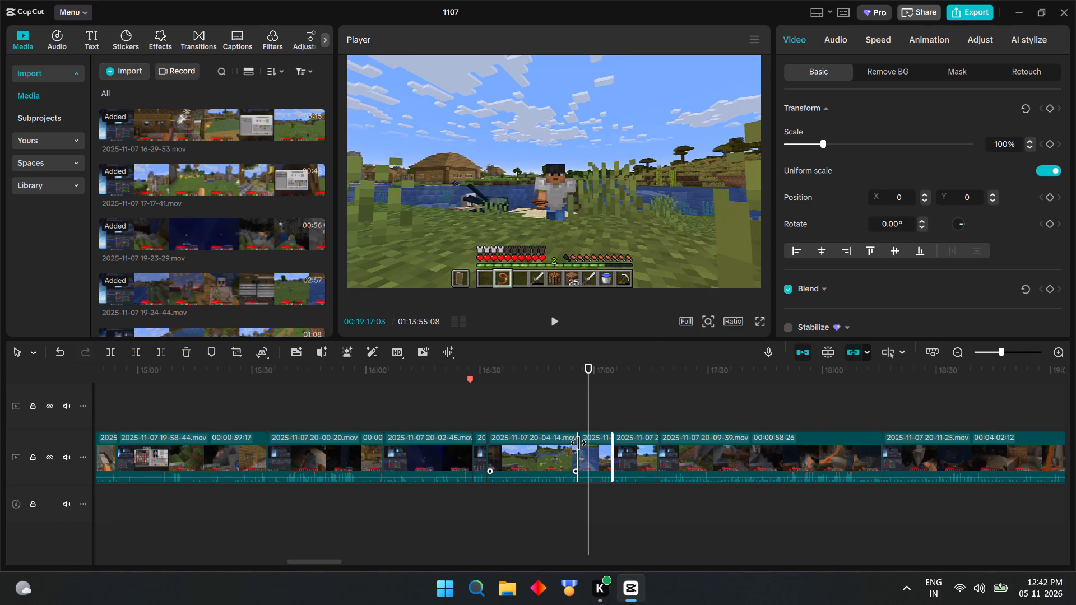
drag(578, 443, 582, 443)
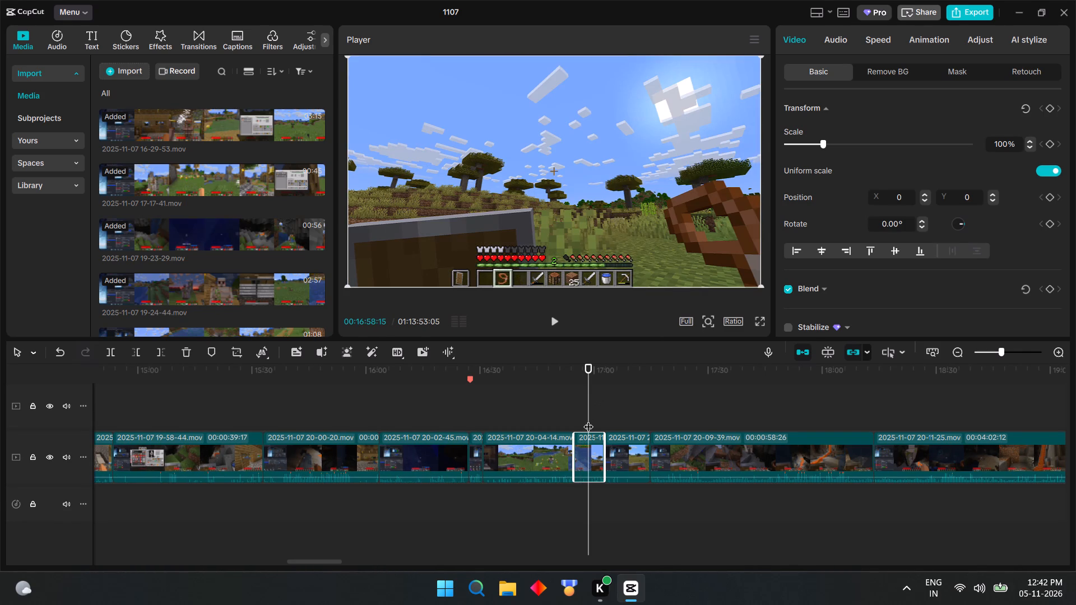
click(572, 404)
click(554, 326)
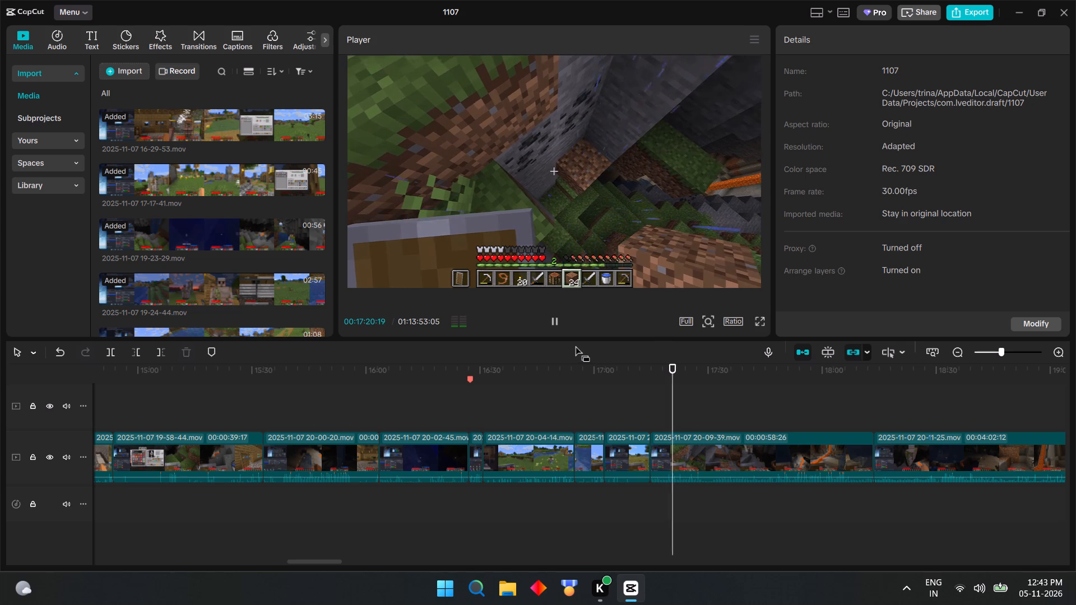
click(553, 320)
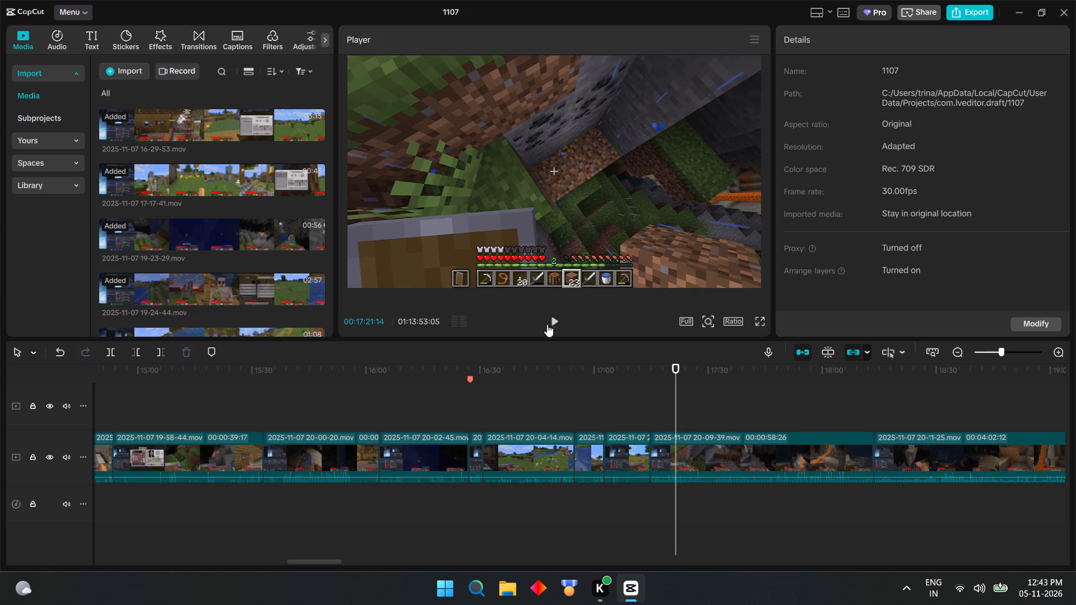
click(554, 318)
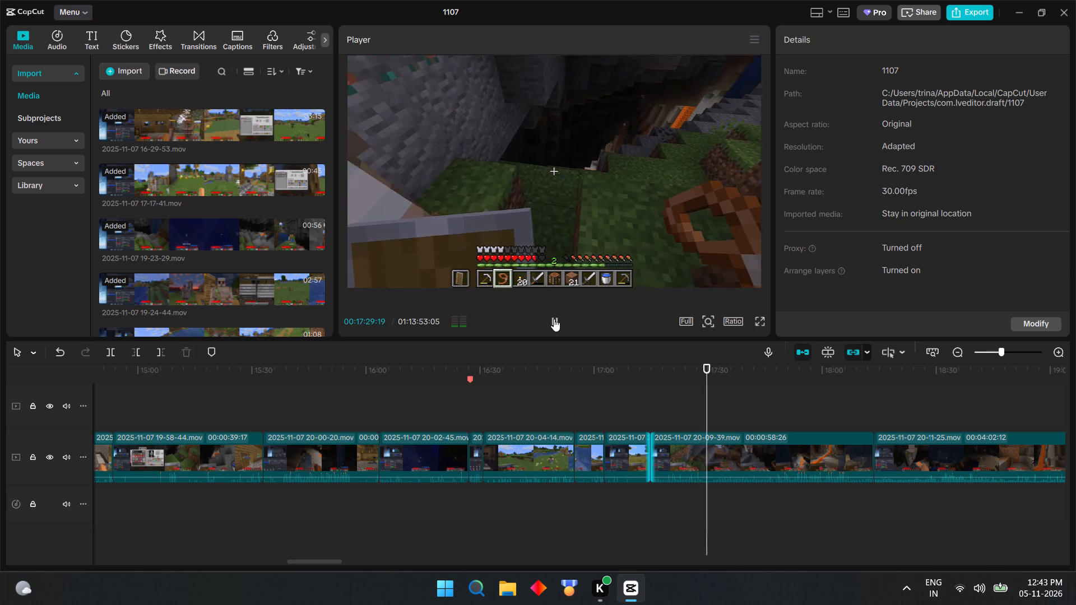
click(556, 319)
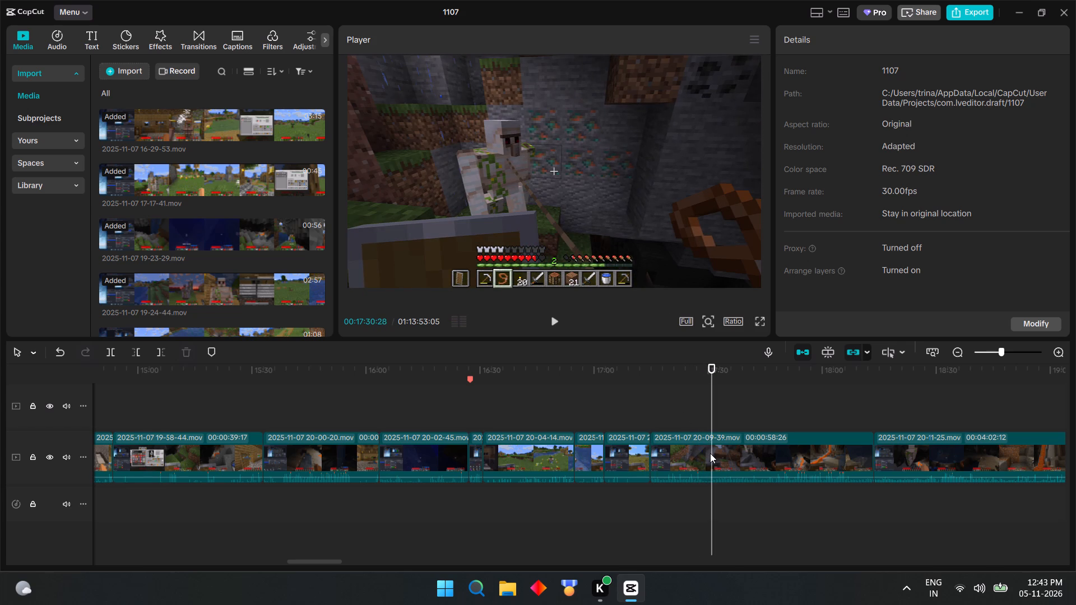
key(ctrl+b)
click(715, 450)
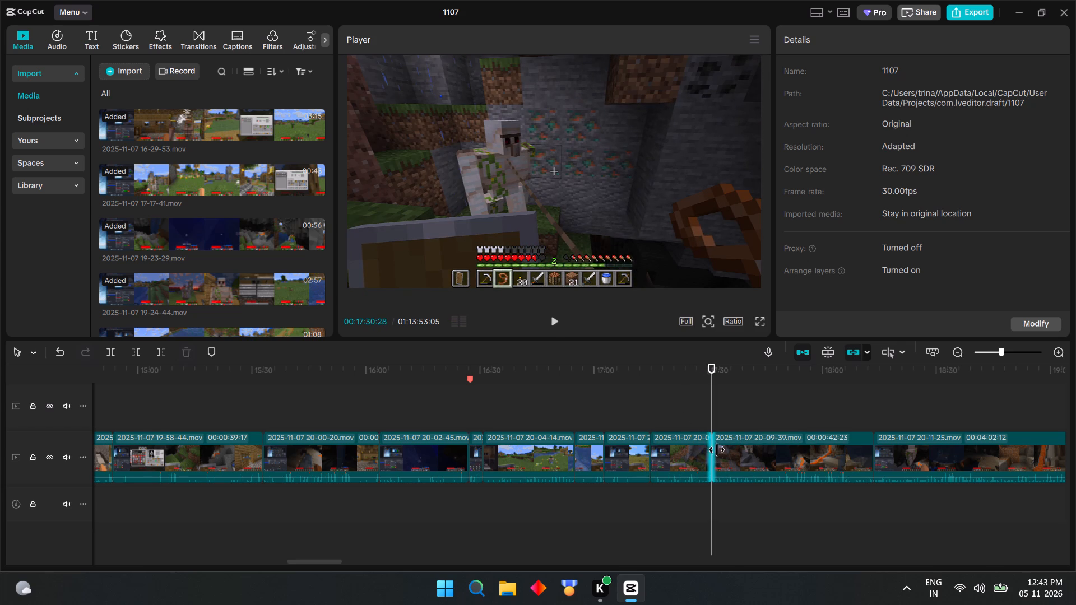
drag(714, 452, 728, 449)
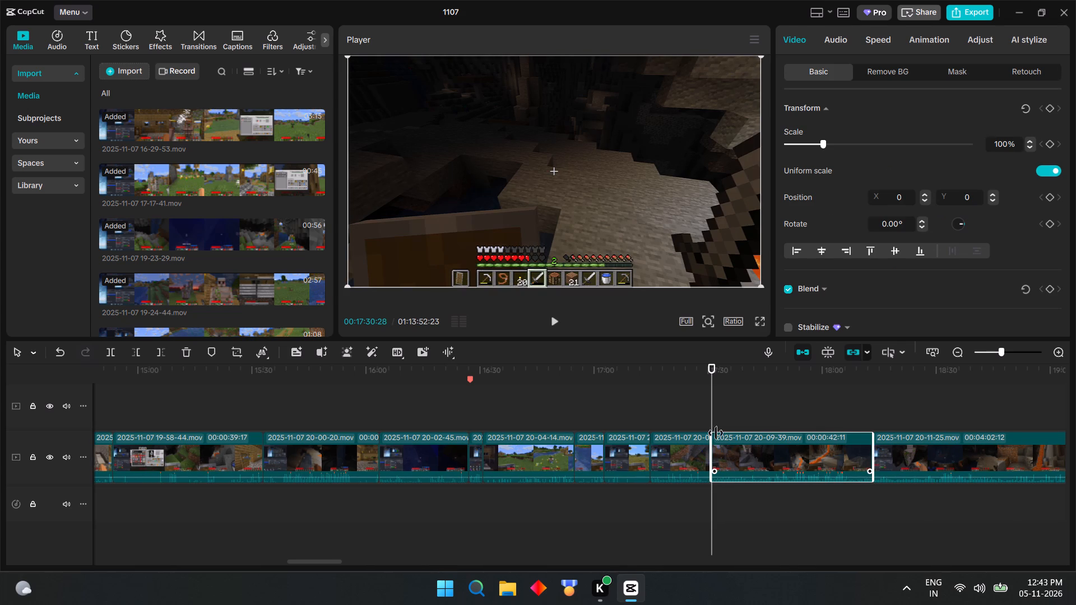
drag(712, 440, 721, 441)
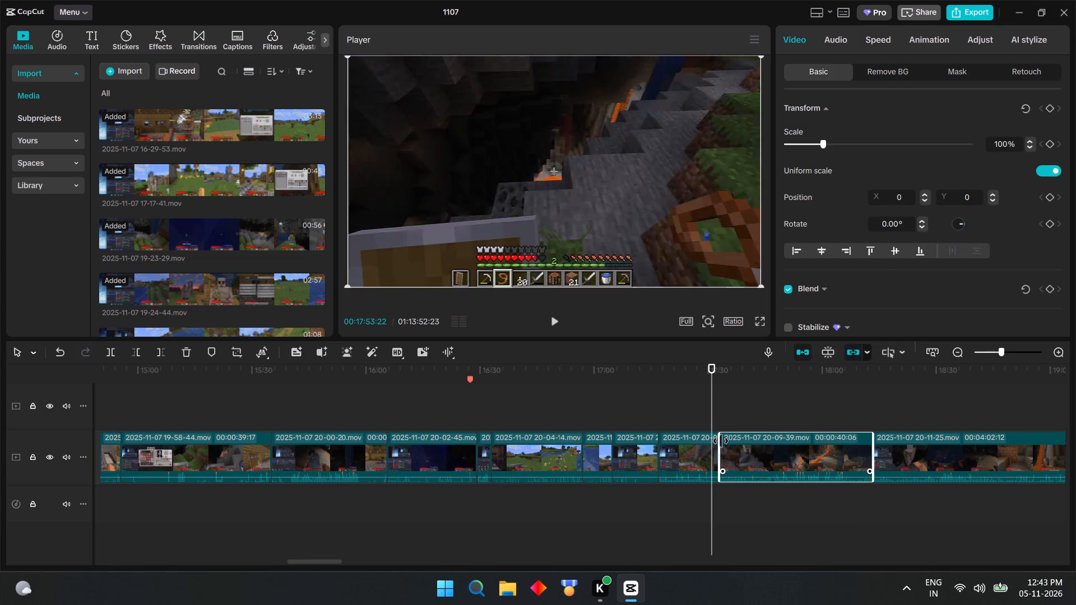
drag(721, 441, 736, 440)
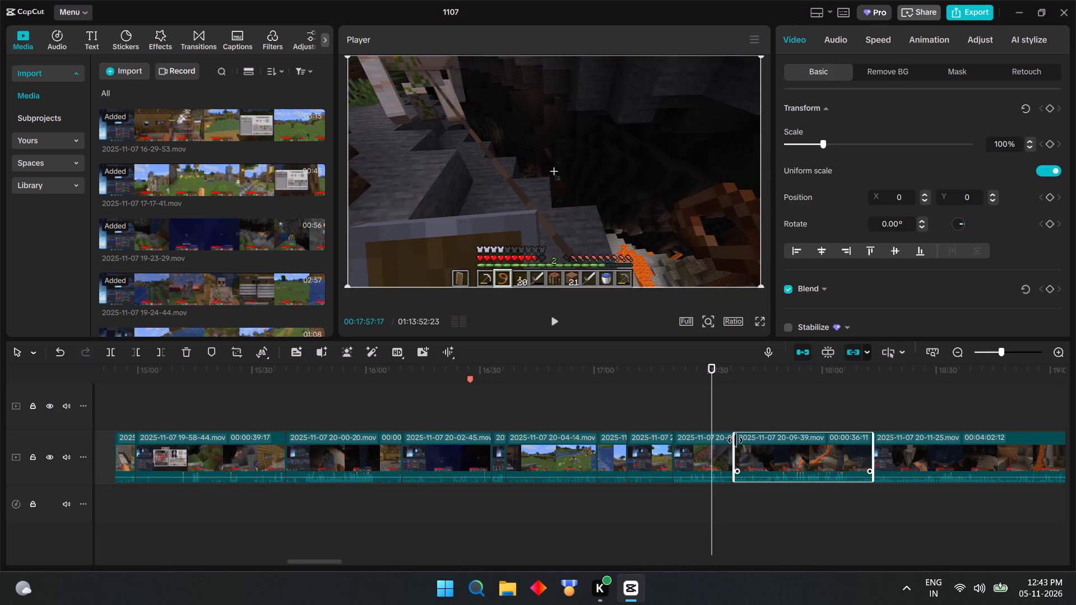
drag(736, 440, 753, 439)
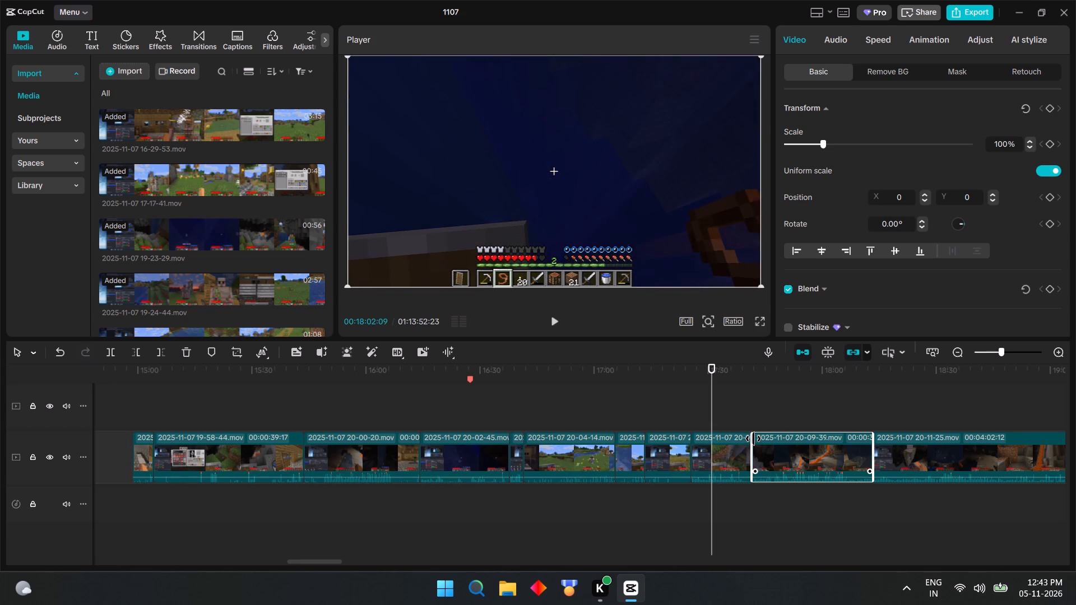
drag(753, 439, 757, 439)
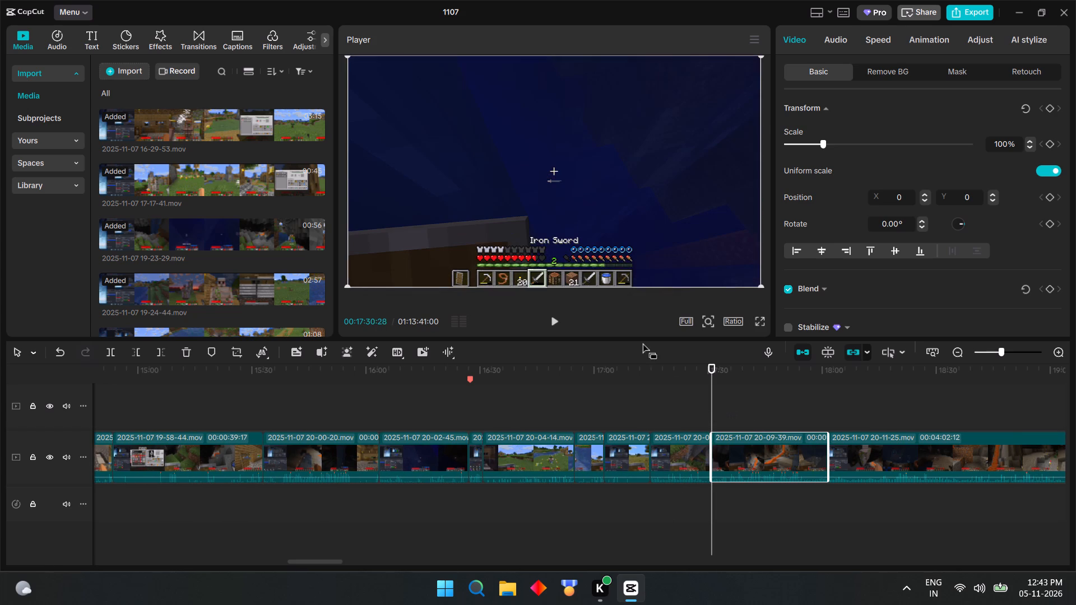
click(554, 319)
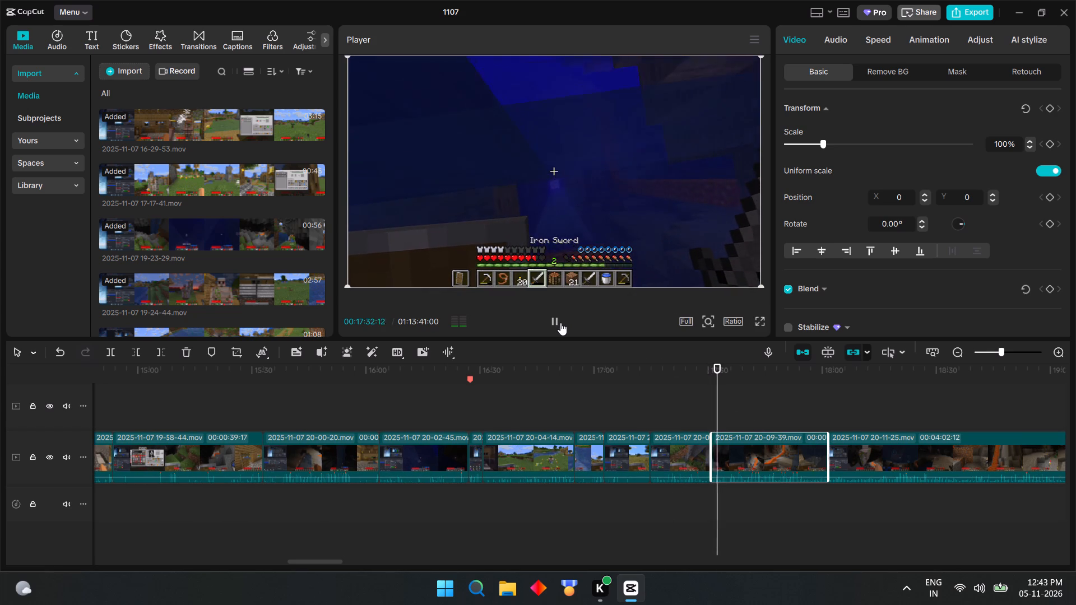
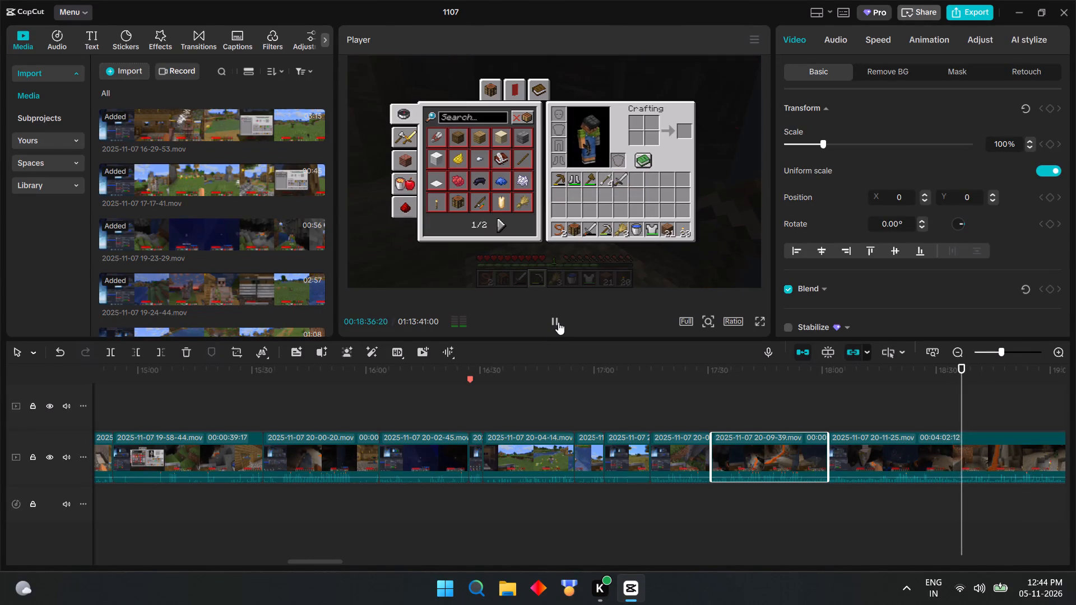
click(559, 322)
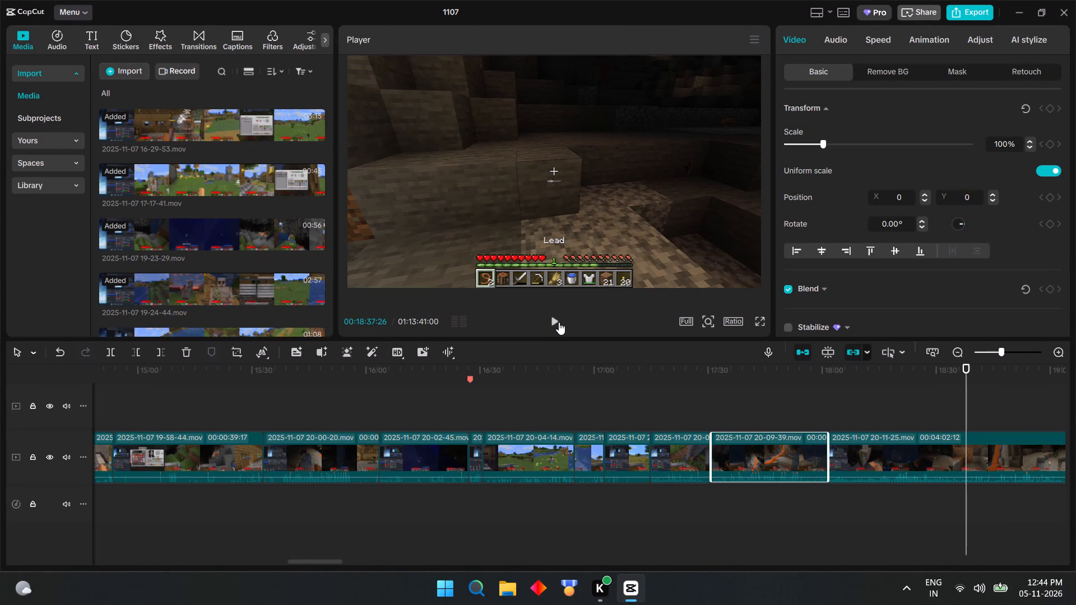
click(966, 466)
key(ctrl+b)
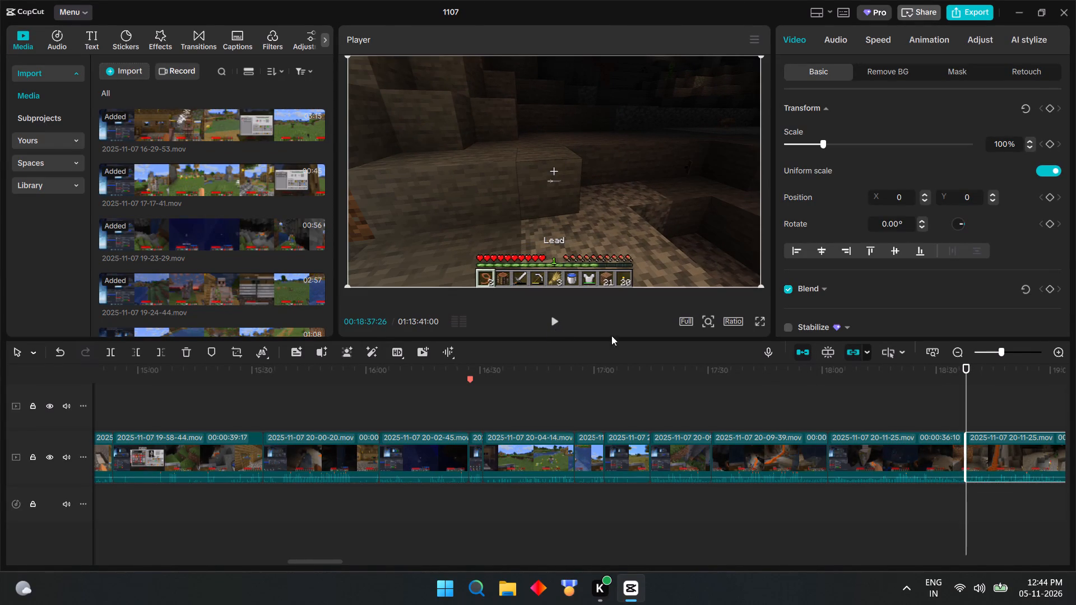
ctrl+scroll(955, 516, down, 20)
ctrl+scroll(955, 516, down, 1)
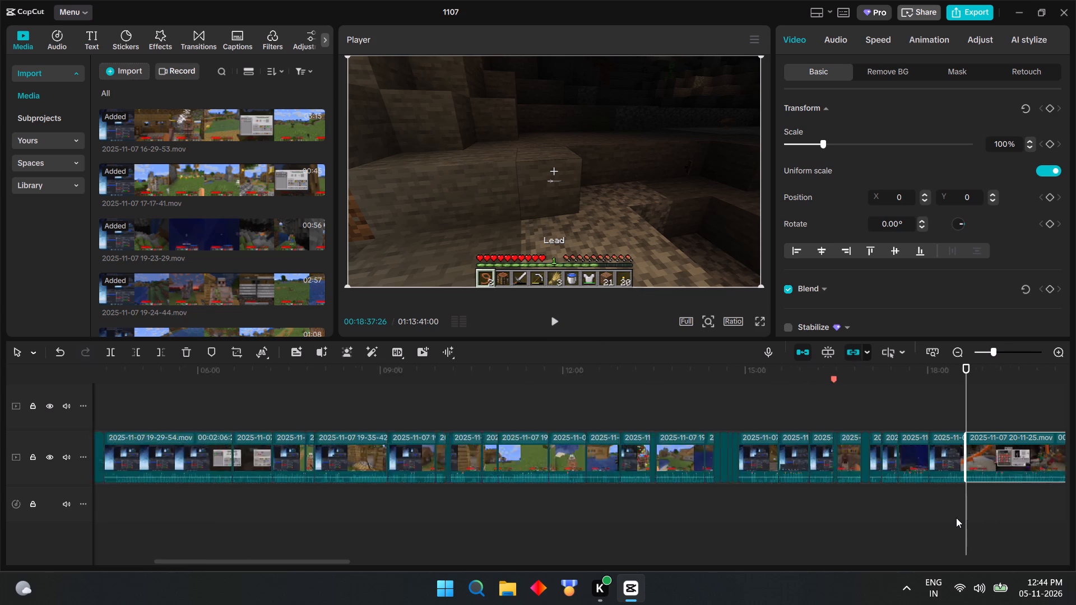
ctrl+scroll(956, 518, down, 19)
ctrl+scroll(741, 507, up, 20)
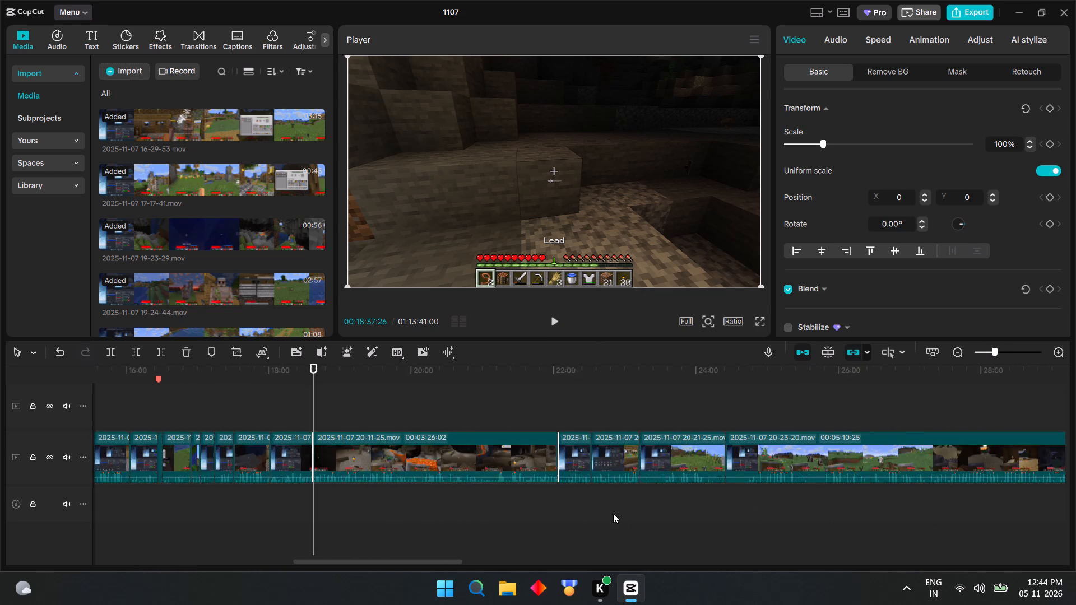
ctrl+scroll(613, 513, up, 8)
click(313, 449)
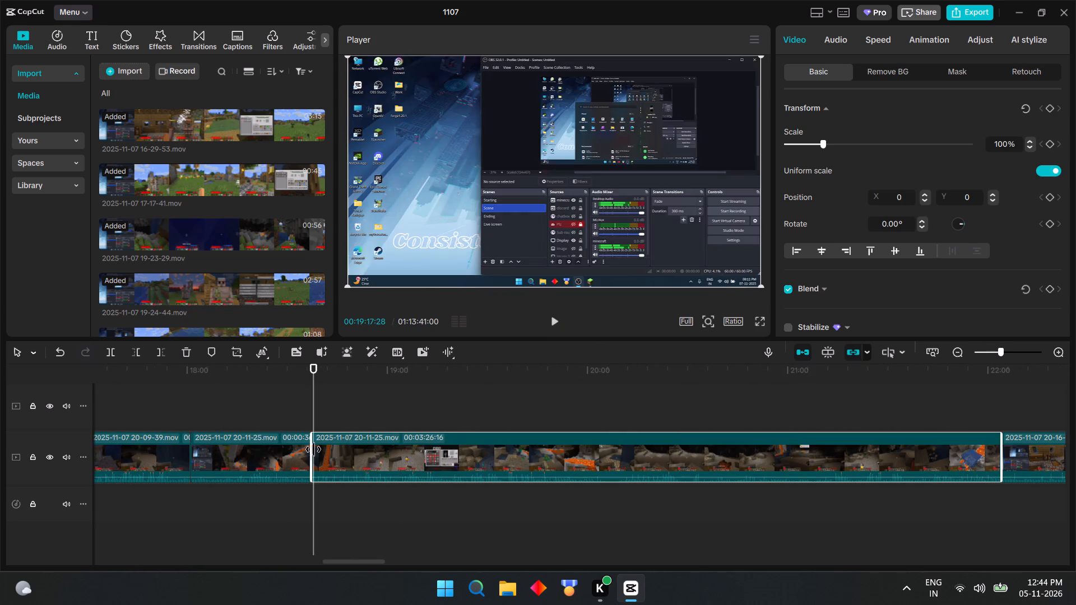
ctrl+scroll(326, 452, up, 17)
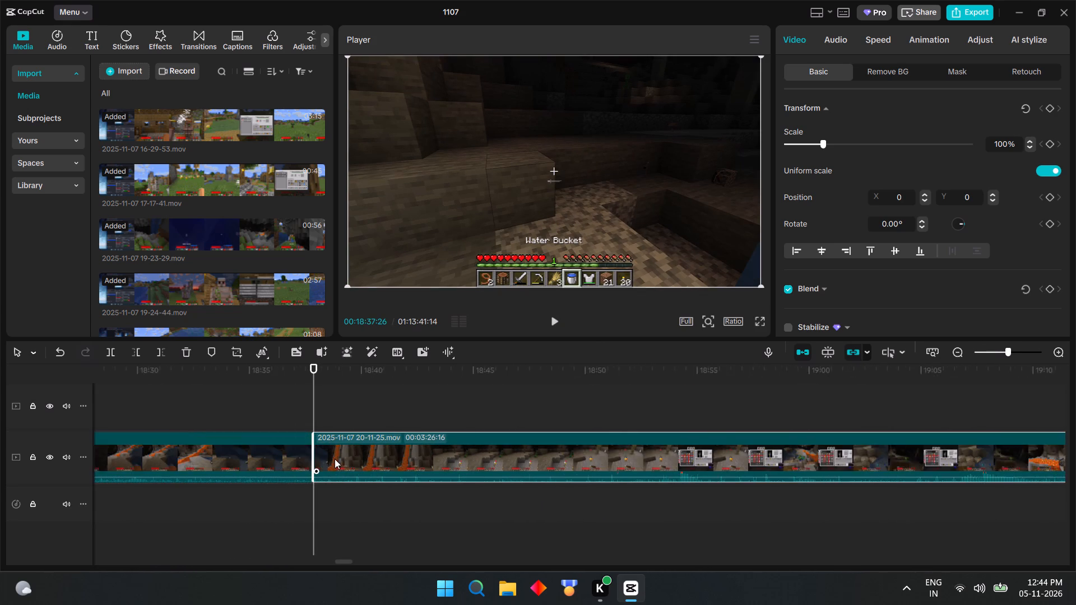
ctrl+scroll(335, 459, up, 12)
drag(314, 452, 338, 450)
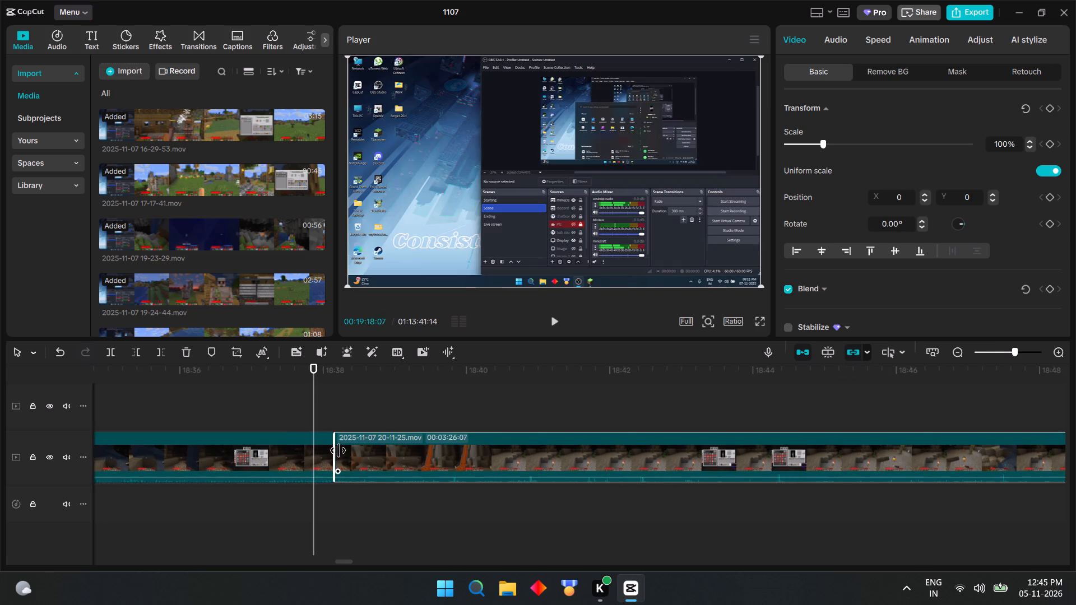
drag(338, 450, 560, 458)
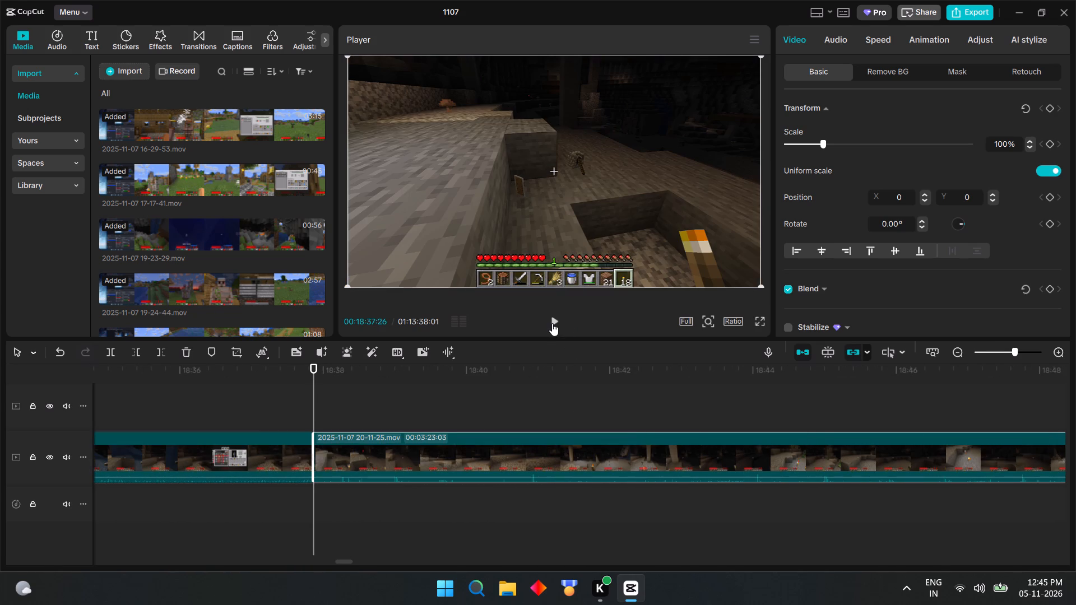
click(555, 323)
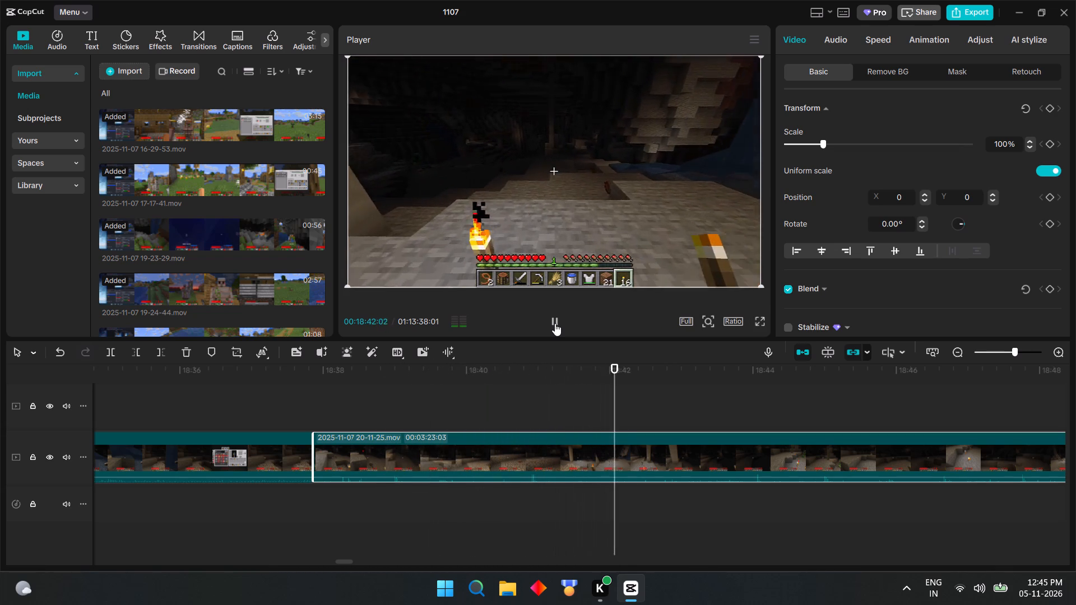
click(555, 323)
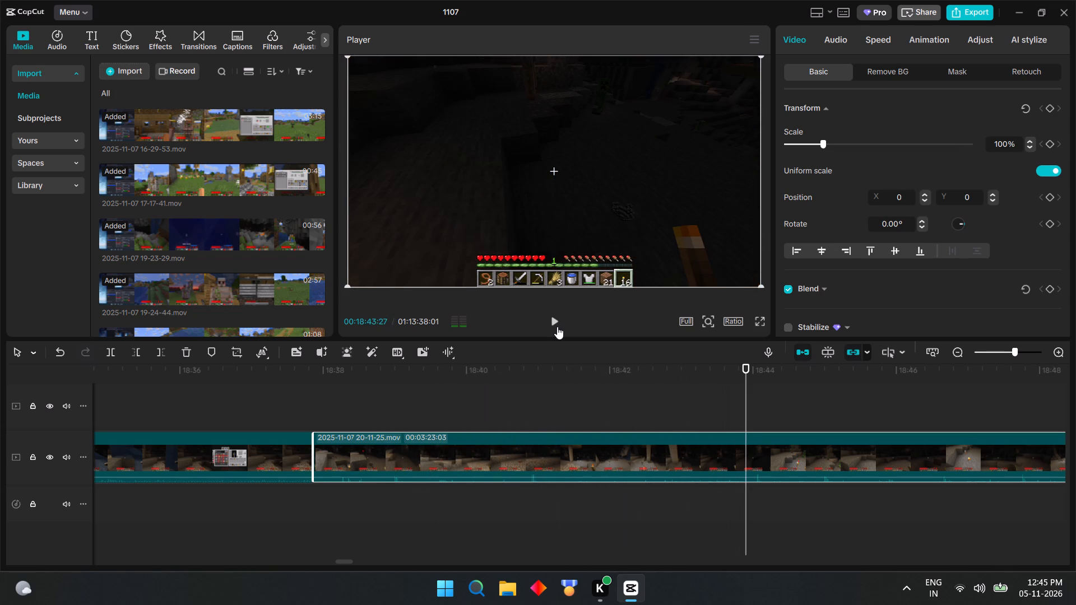
click(557, 327)
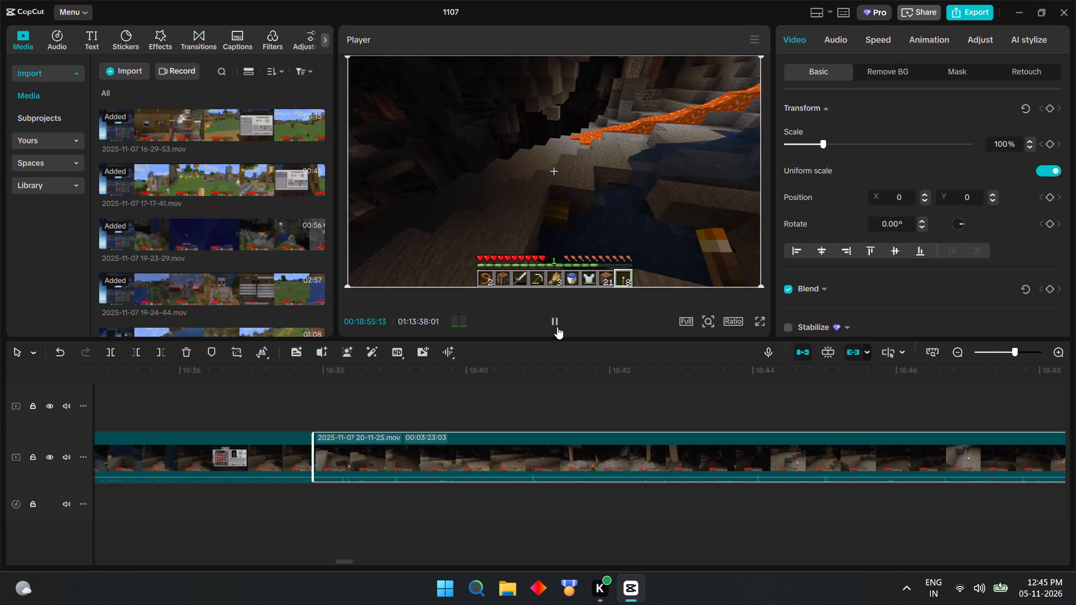
click(557, 327)
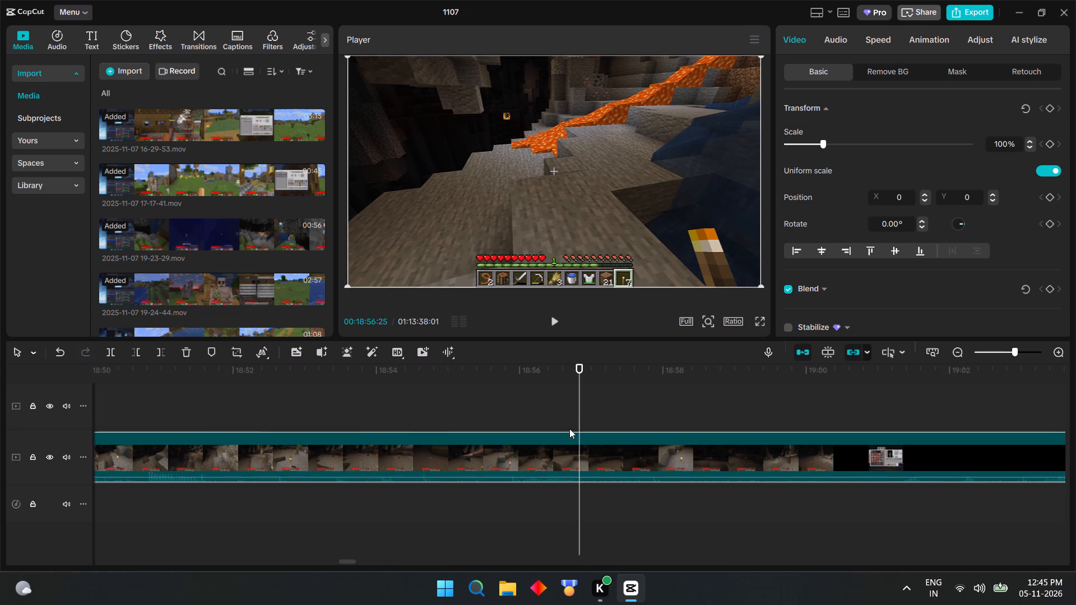
key(ctrl+b)
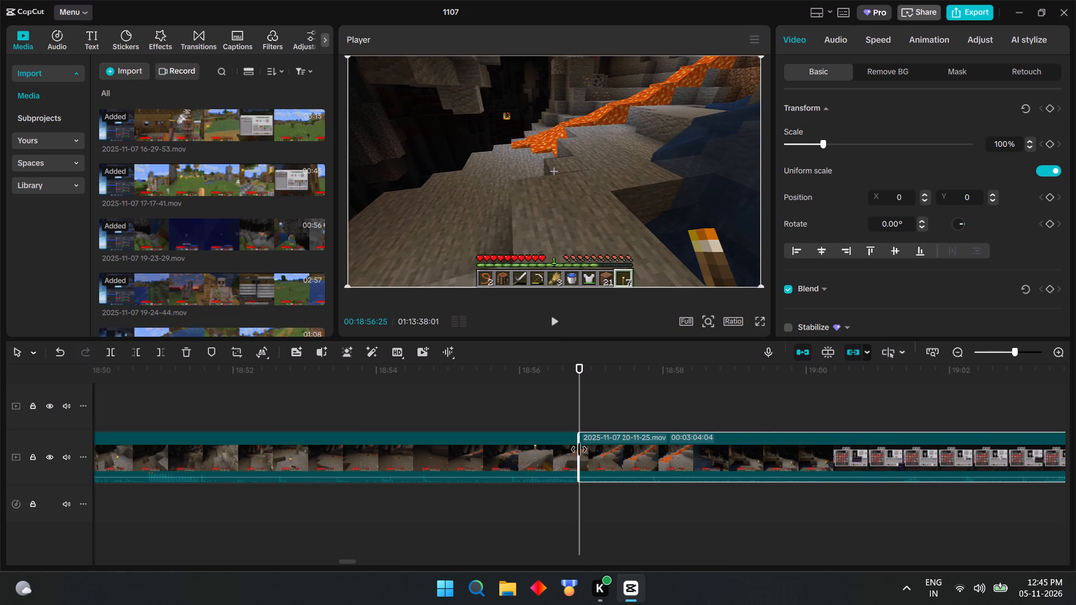
drag(580, 448, 754, 449)
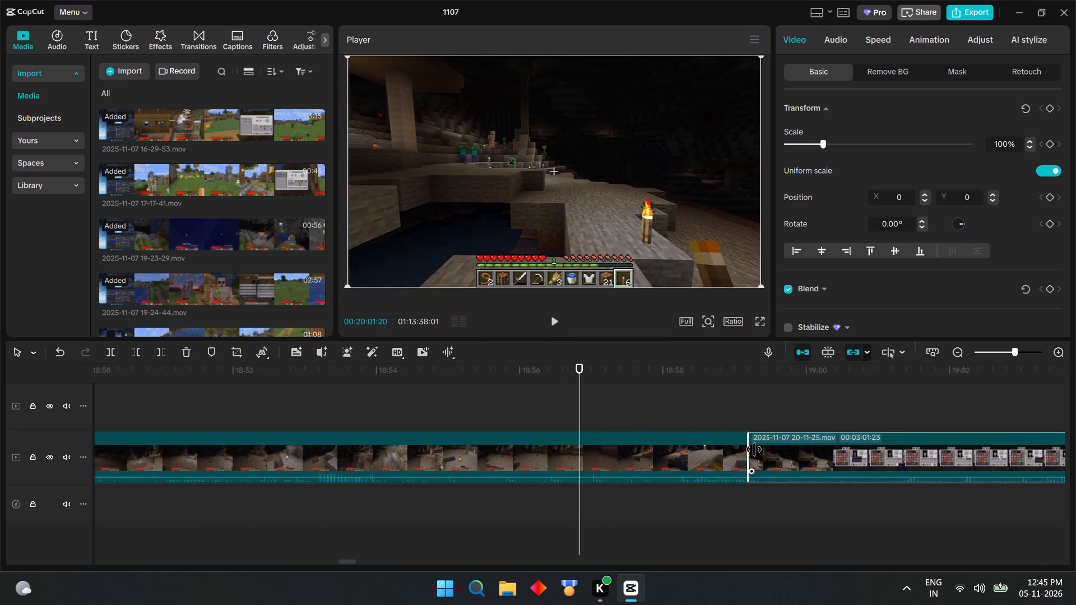
drag(754, 449, 662, 455)
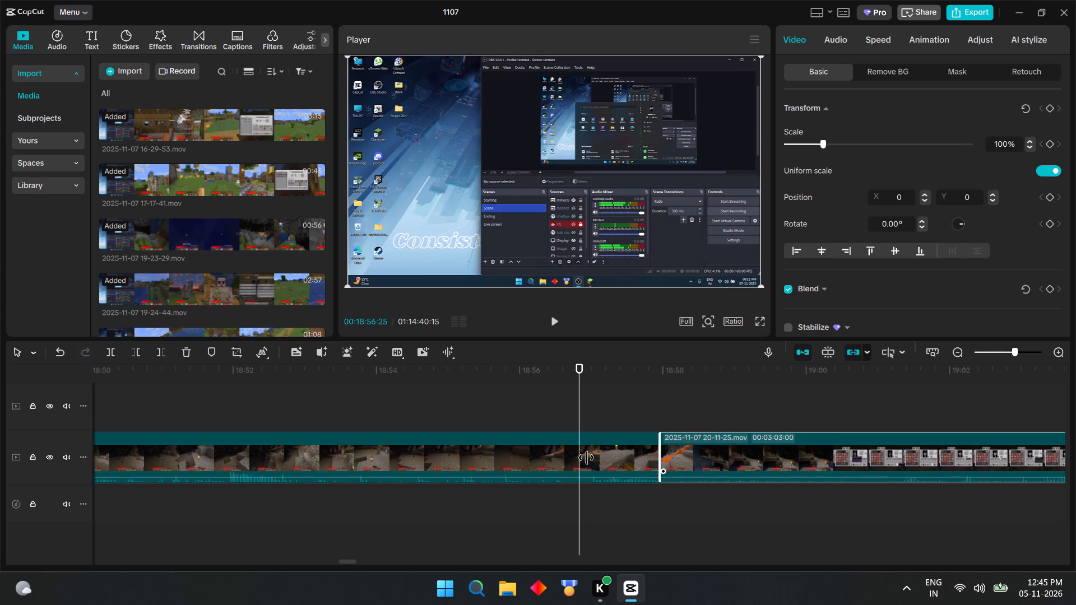
ctrl+scroll(625, 483, down, 17)
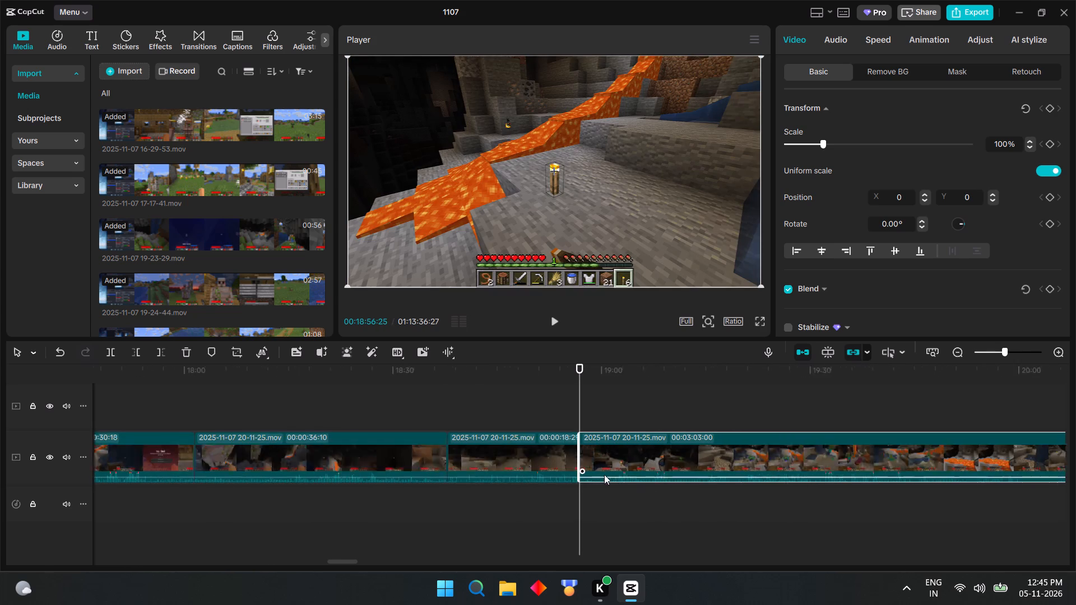
ctrl+scroll(604, 474, down, 20)
ctrl+scroll(604, 474, down, 2)
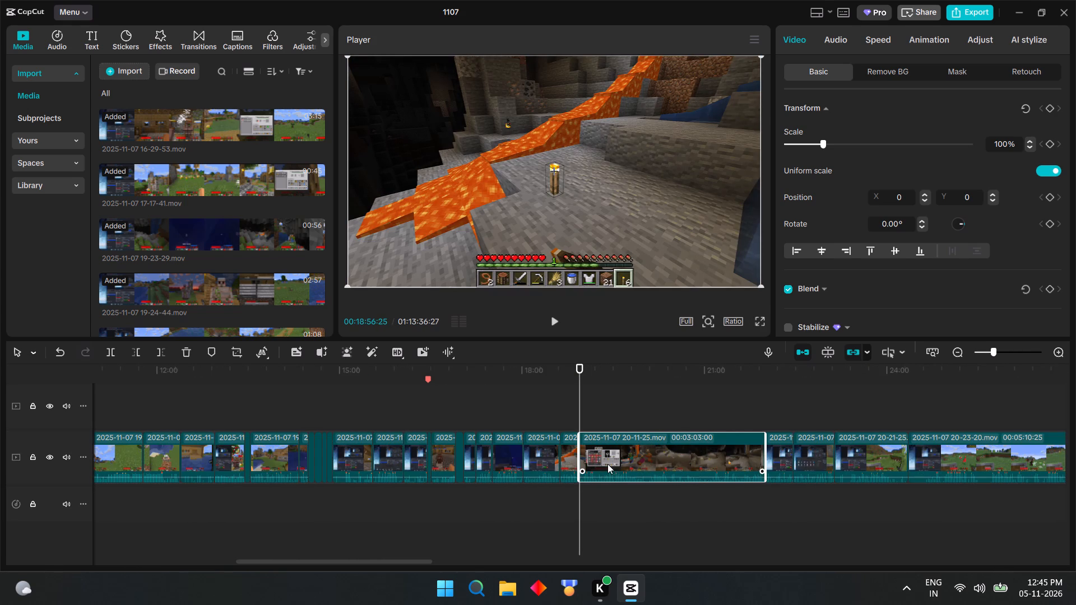
click(551, 327)
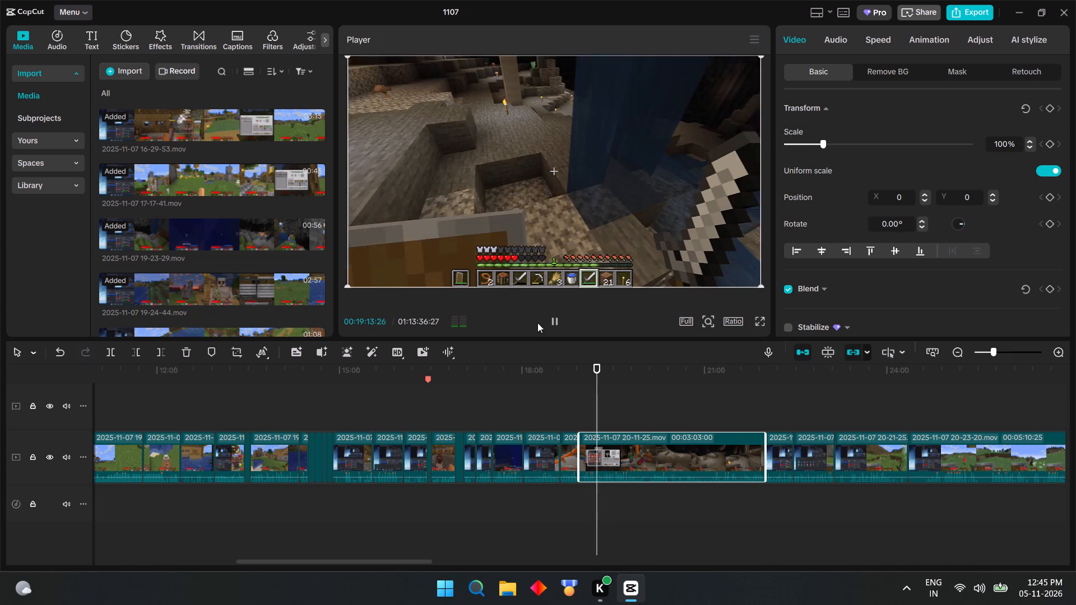
click(554, 323)
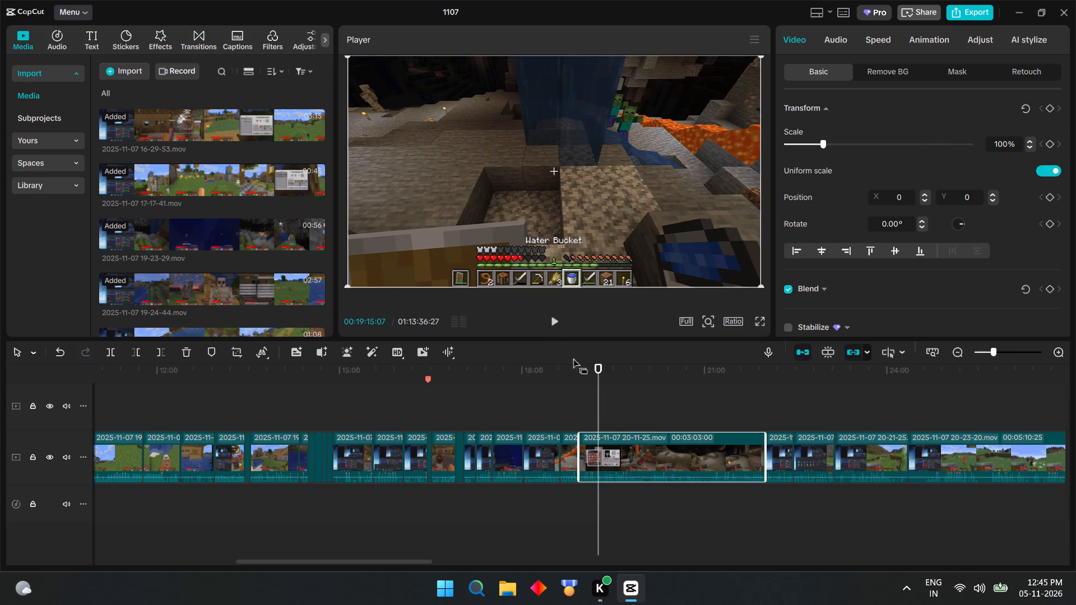
key(ctrl+b)
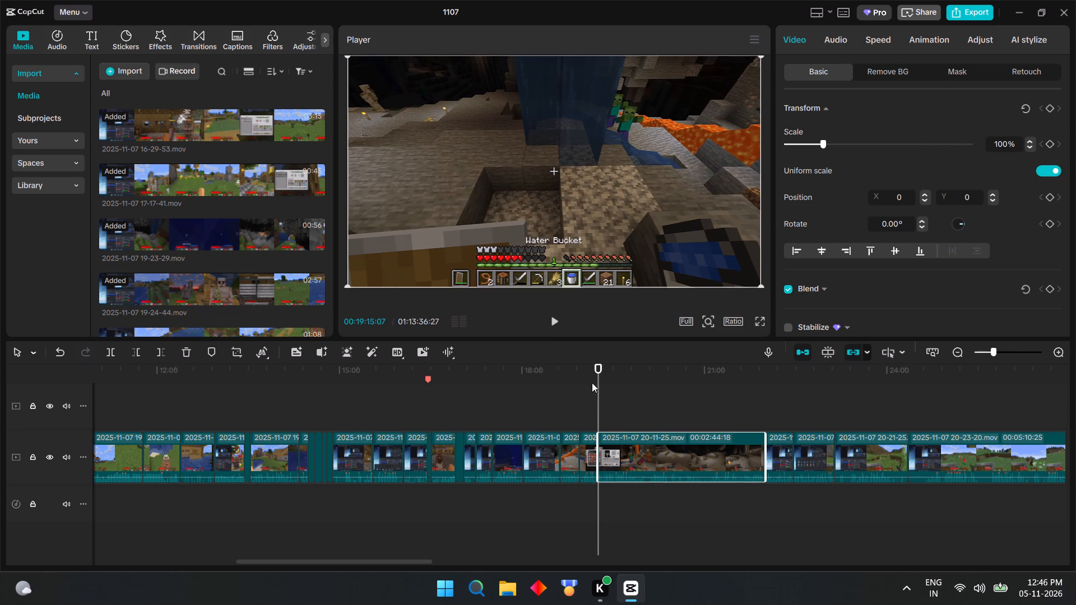
drag(600, 454, 610, 451)
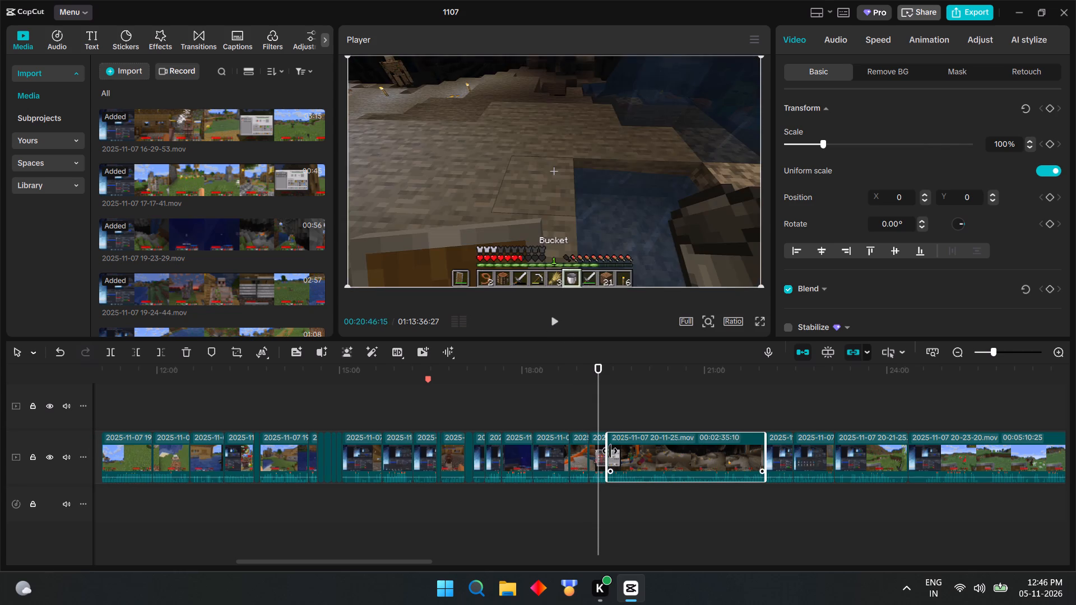
drag(610, 451, 618, 449)
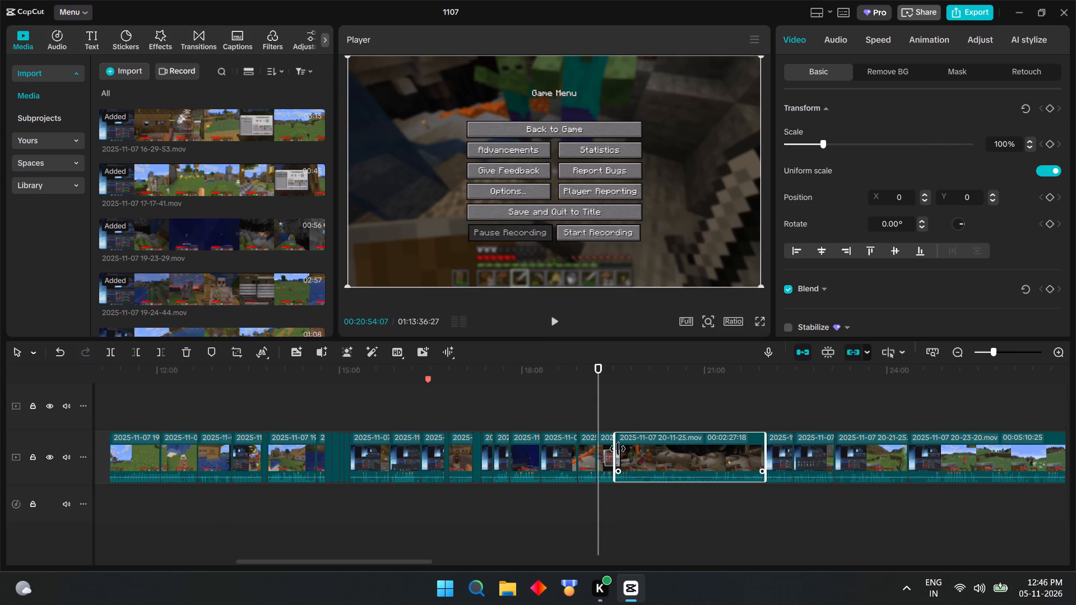
drag(618, 449, 620, 446)
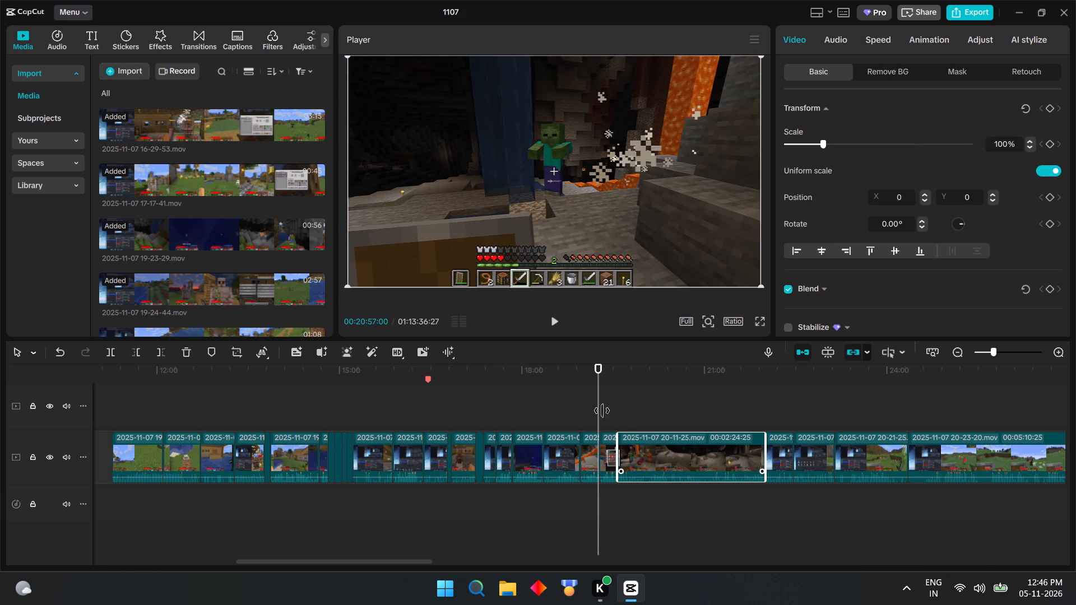
click(555, 322)
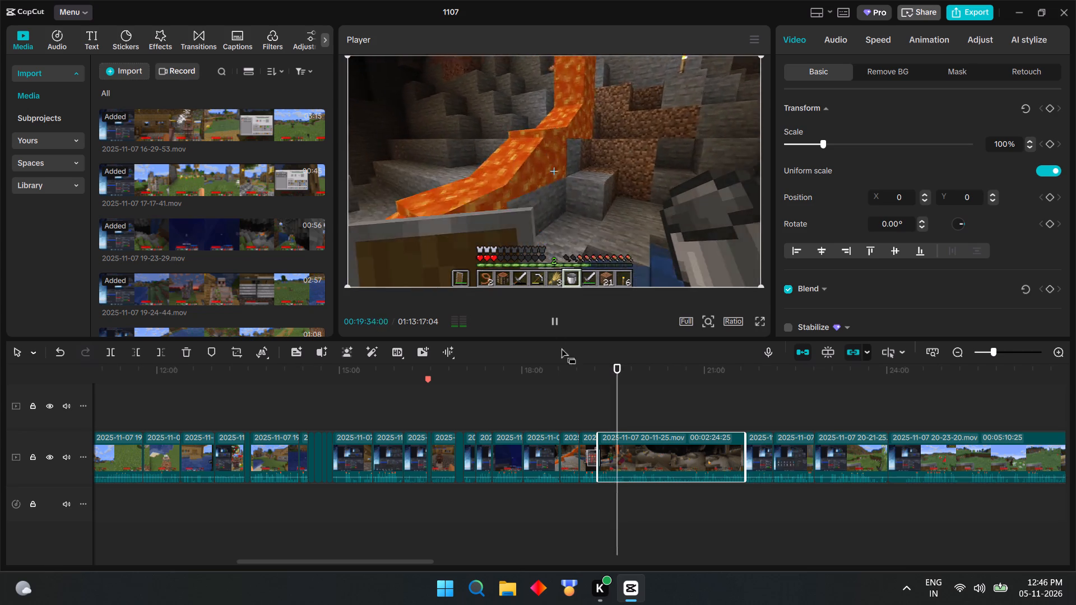
click(606, 417)
click(548, 318)
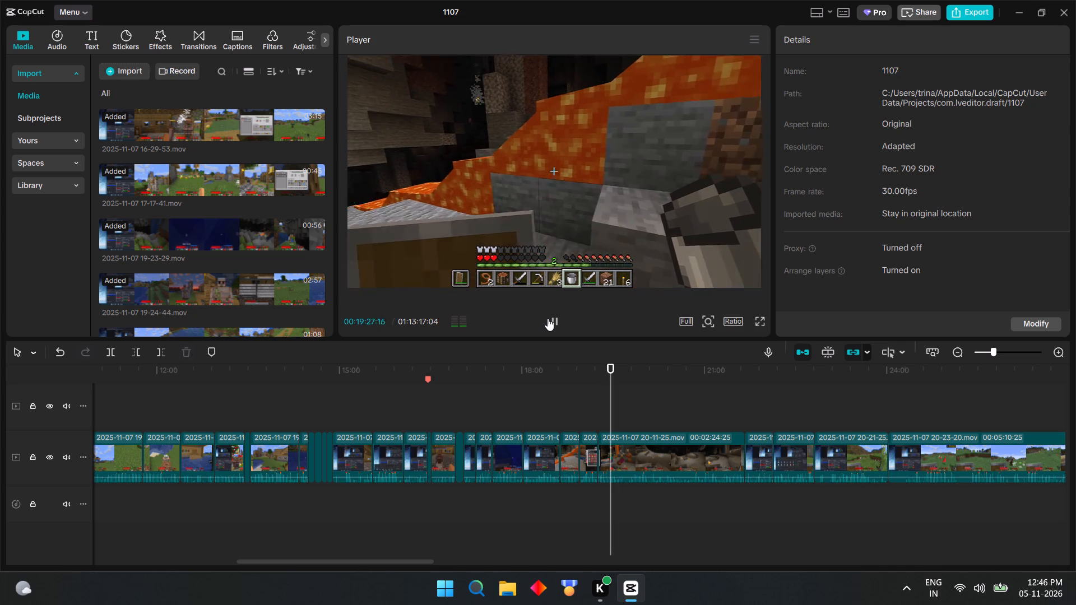
click(548, 318)
key(ctrl+b)
ctrl+scroll(648, 476, up, 2)
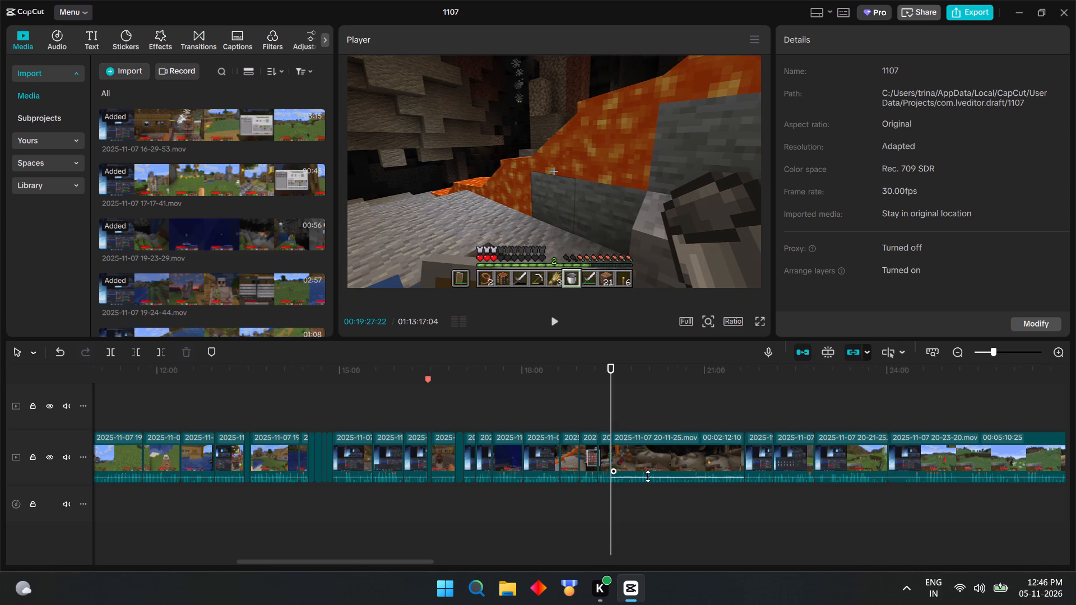
ctrl+scroll(648, 476, up, 13)
click(625, 448)
drag(607, 449, 643, 449)
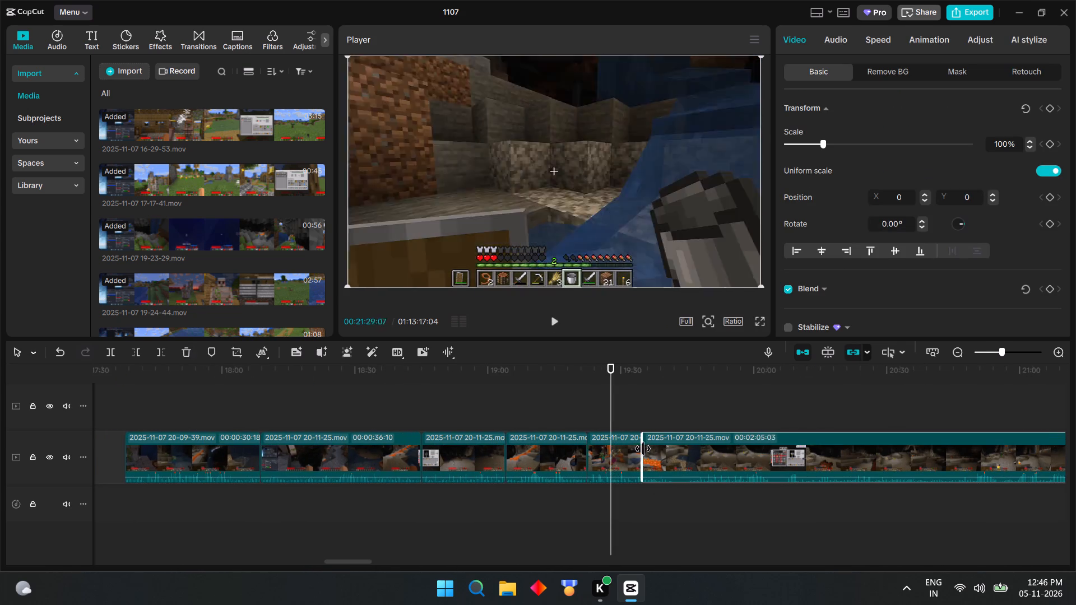
drag(643, 449, 676, 445)
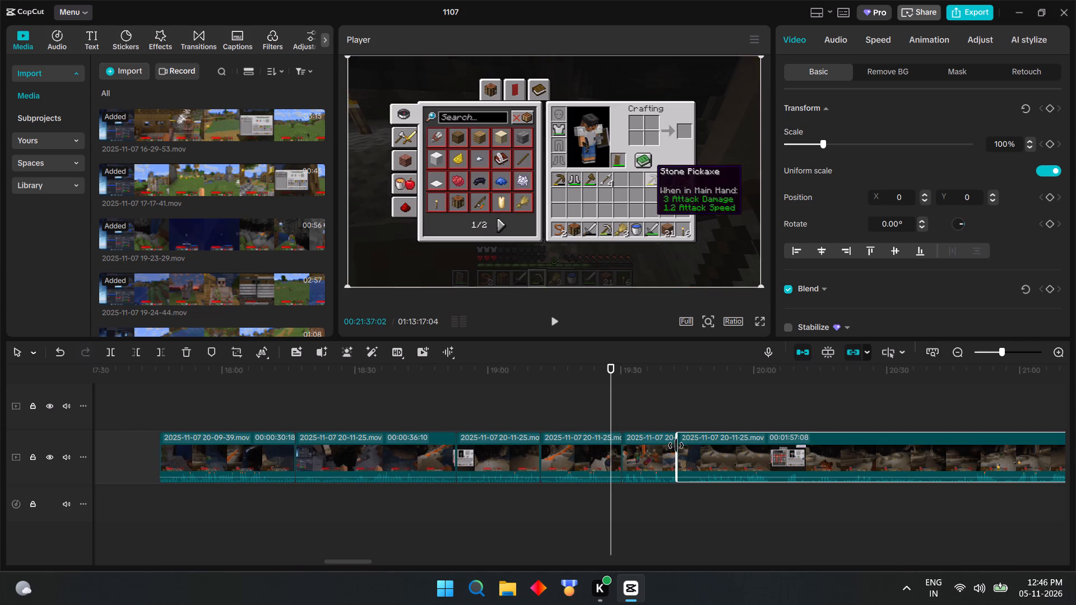
drag(676, 445, 707, 440)
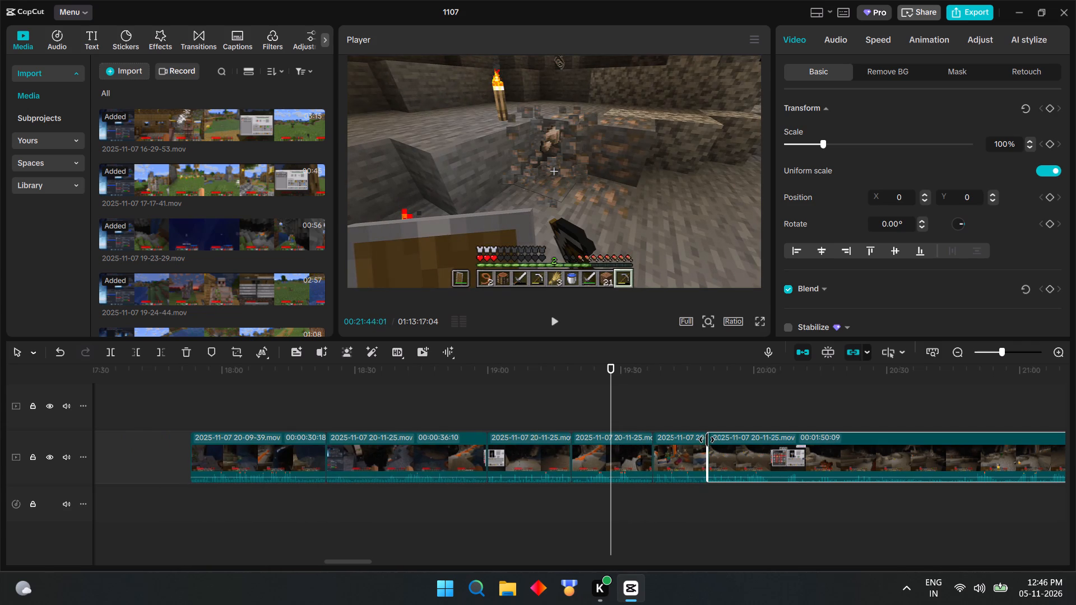
drag(707, 440, 712, 439)
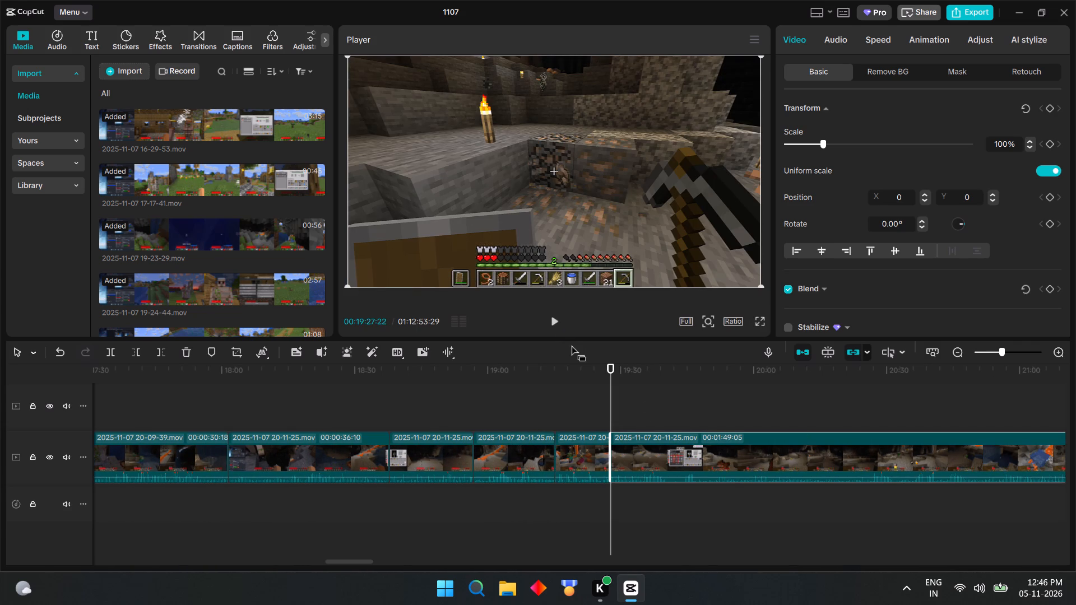
click(554, 320)
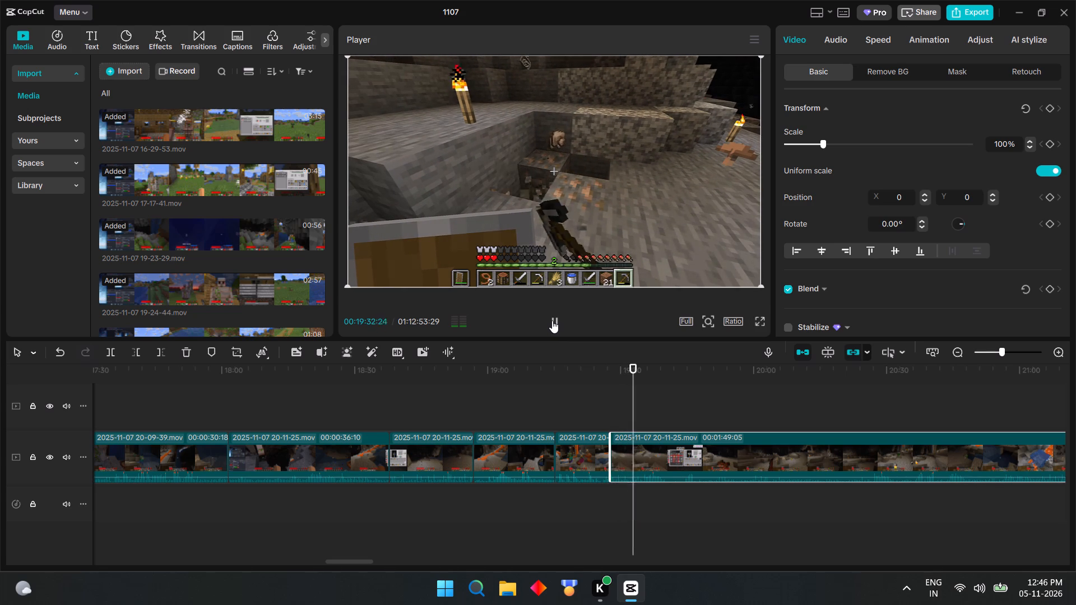
click(553, 320)
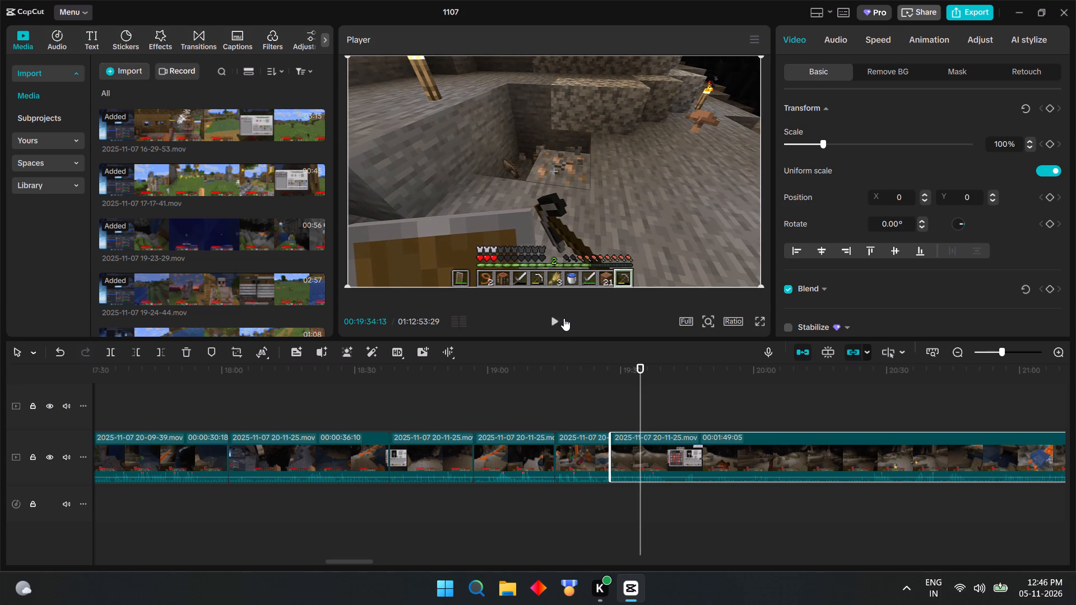
key(ctrl+b)
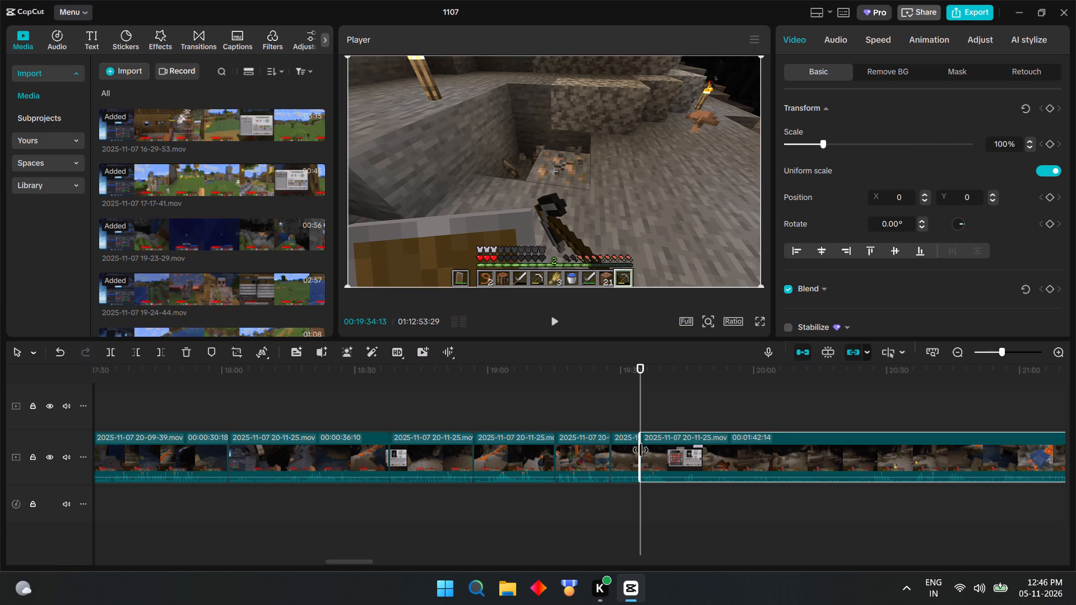
drag(641, 450, 655, 450)
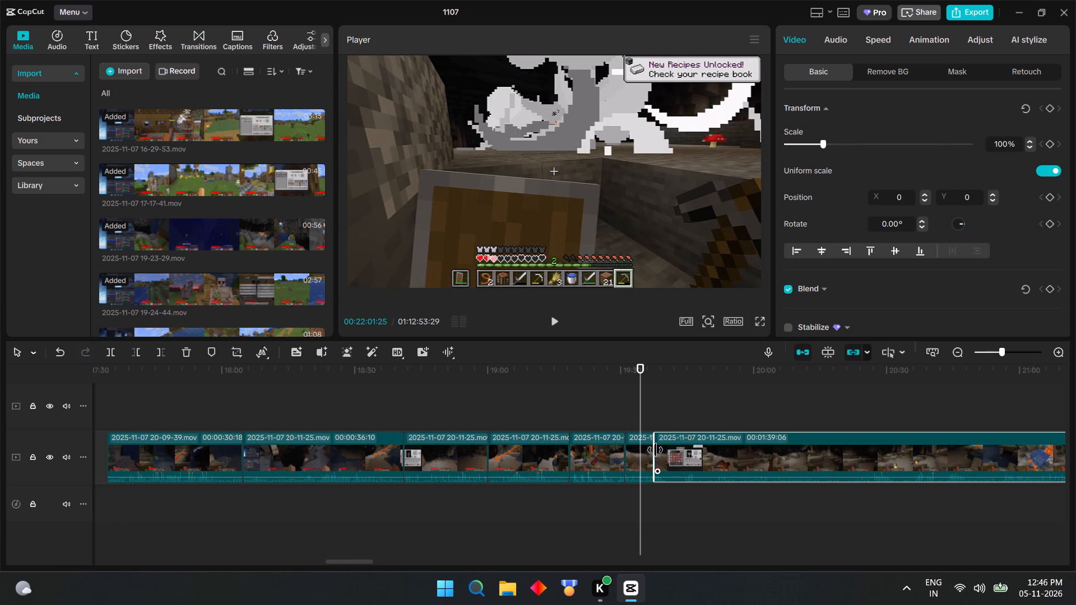
drag(655, 450, 650, 450)
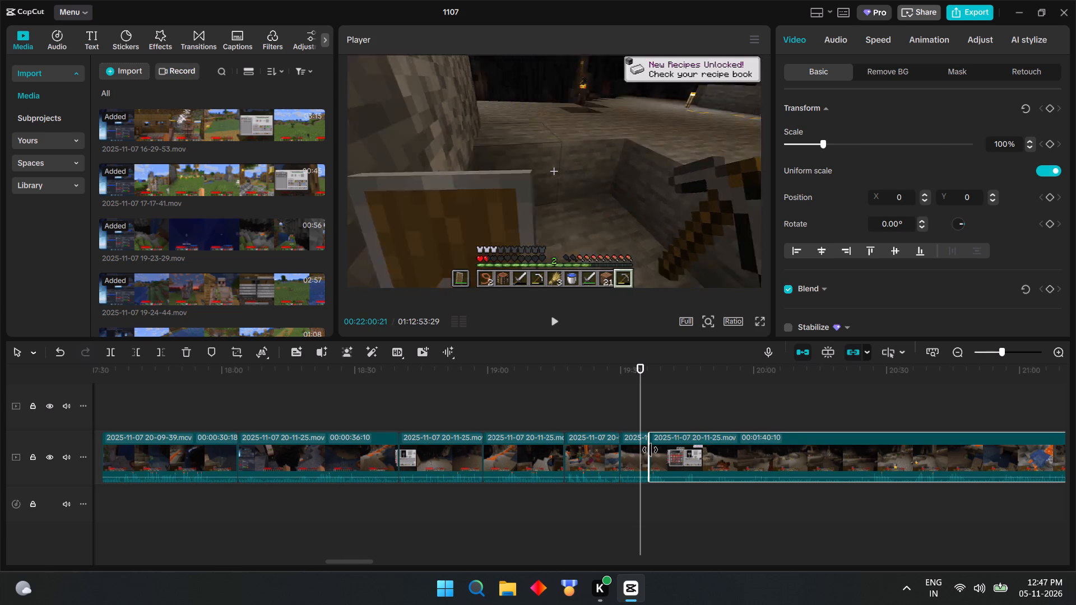
drag(650, 450, 648, 450)
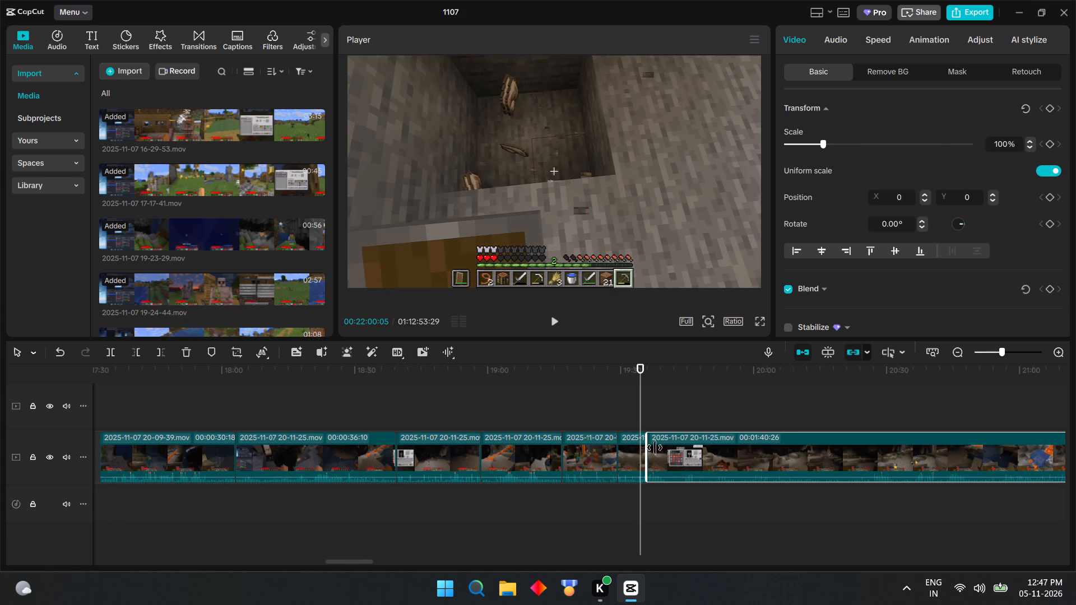
click(559, 322)
click(553, 324)
click(553, 324)
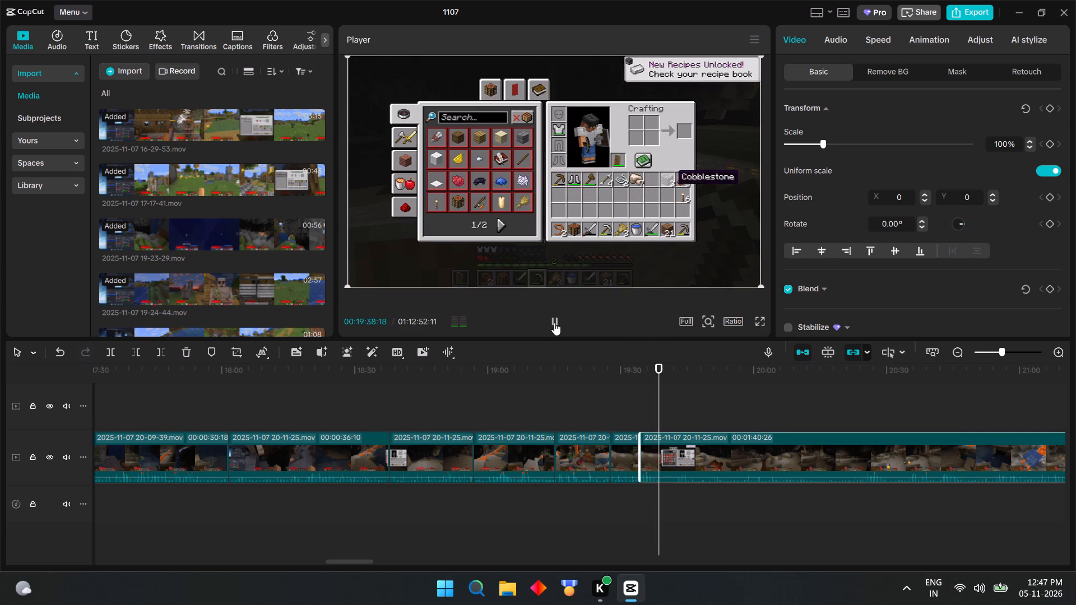
click(631, 420)
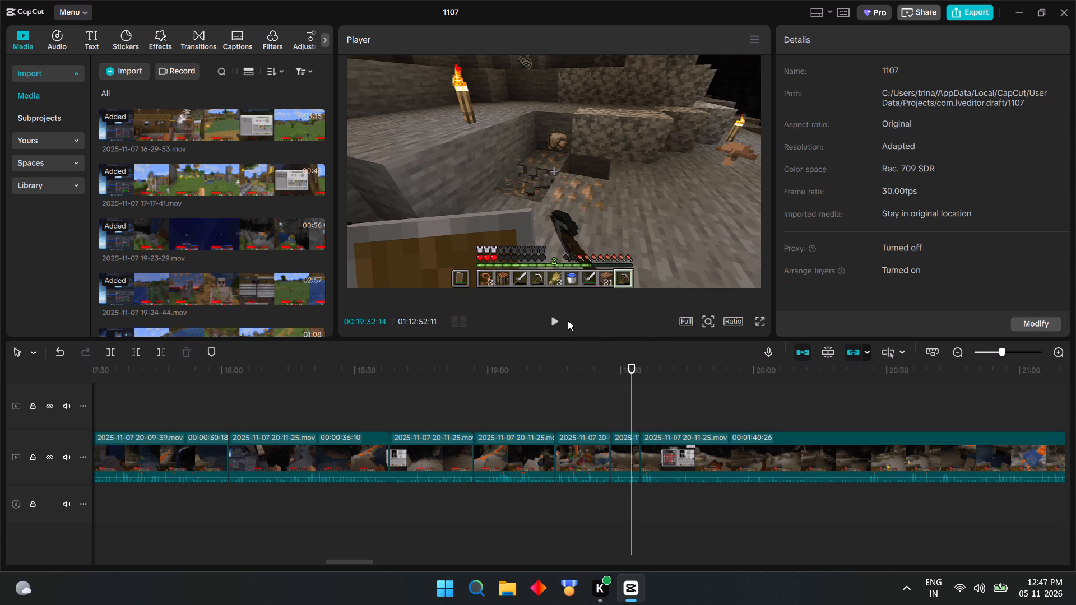
click(553, 321)
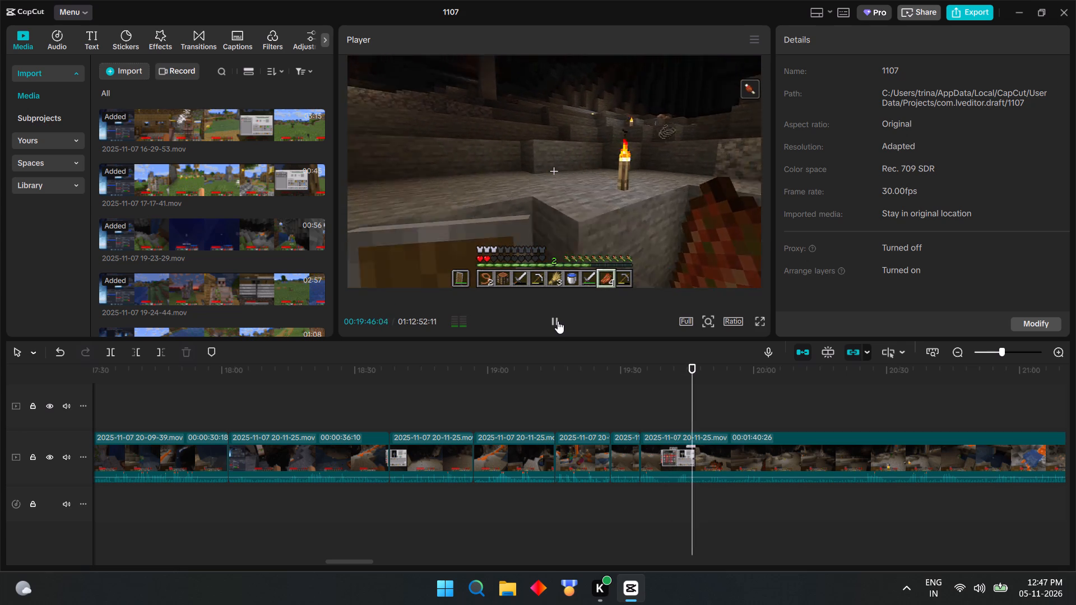
click(558, 321)
key(ctrl+b)
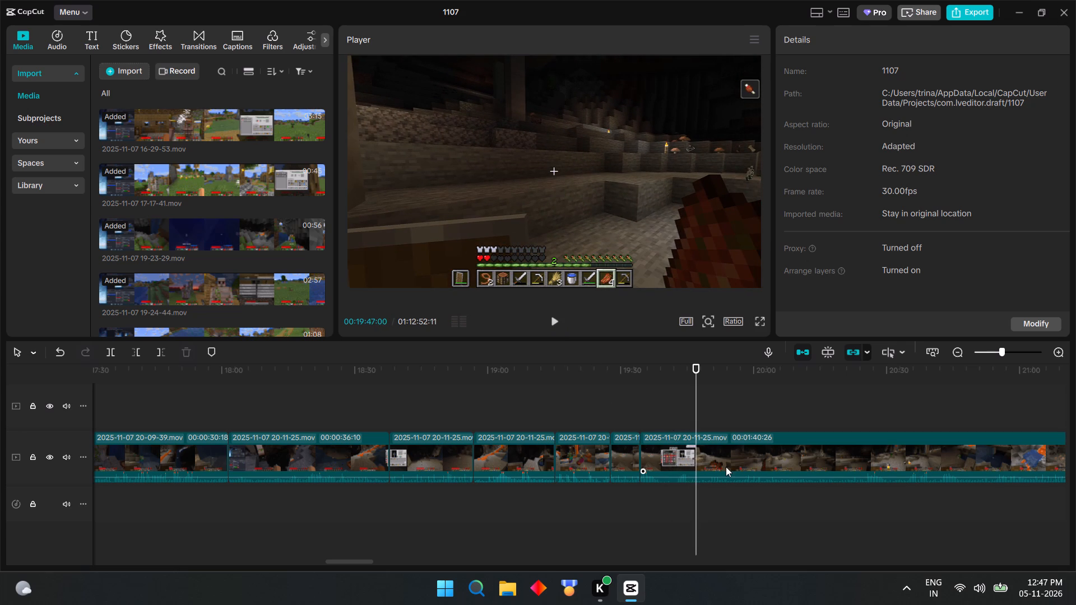
click(702, 452)
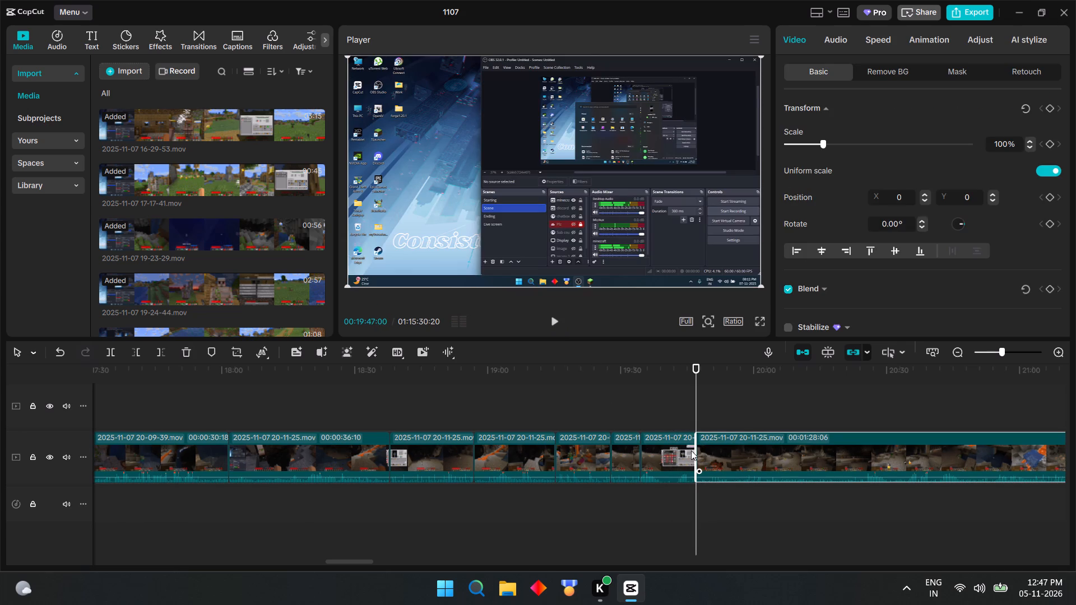
drag(696, 441, 721, 439)
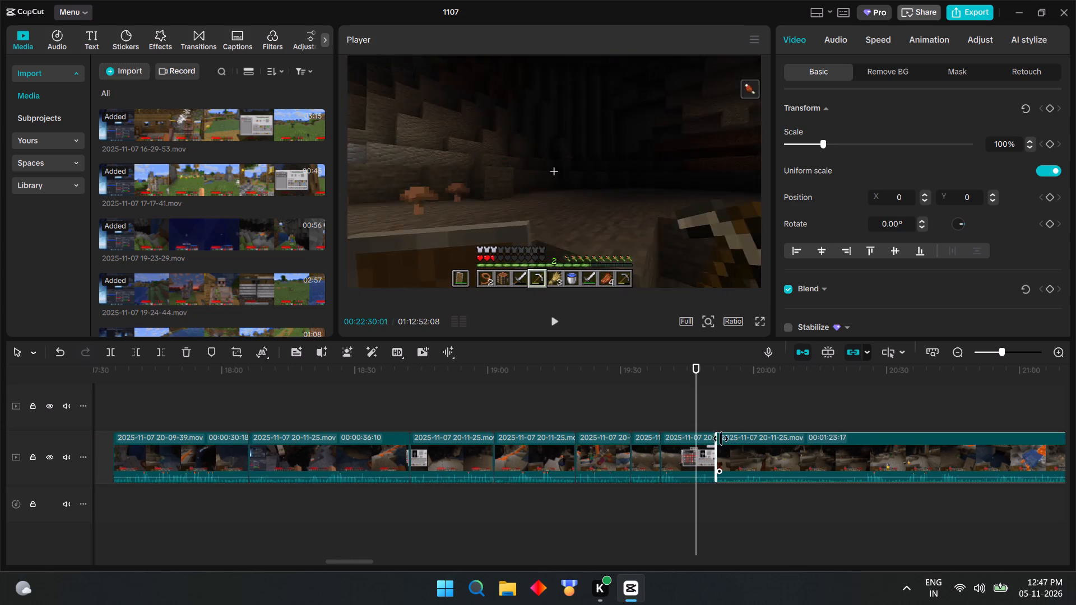
drag(721, 439, 750, 435)
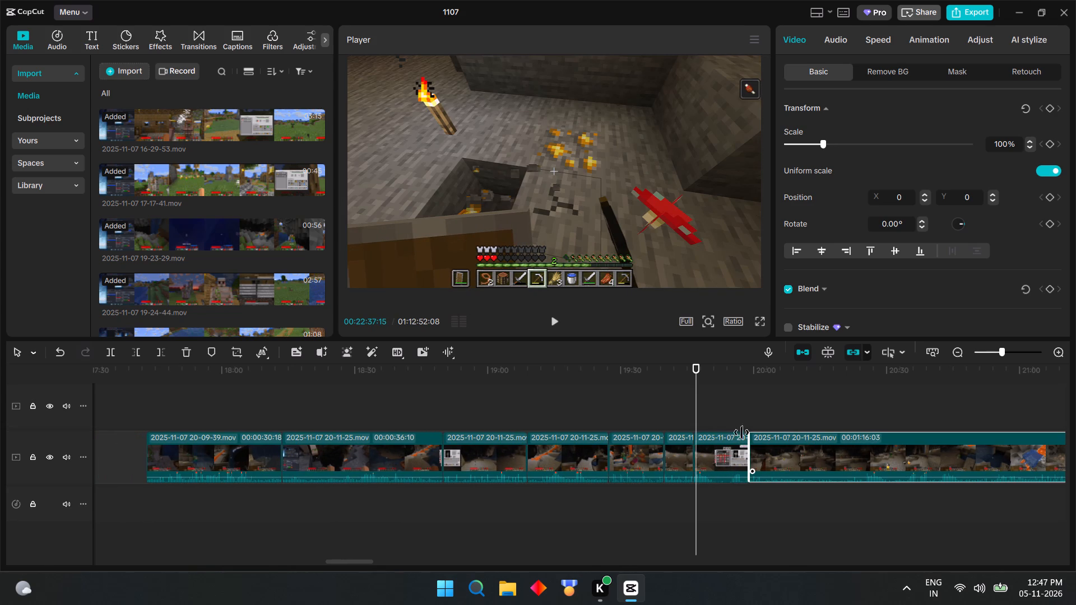
click(559, 322)
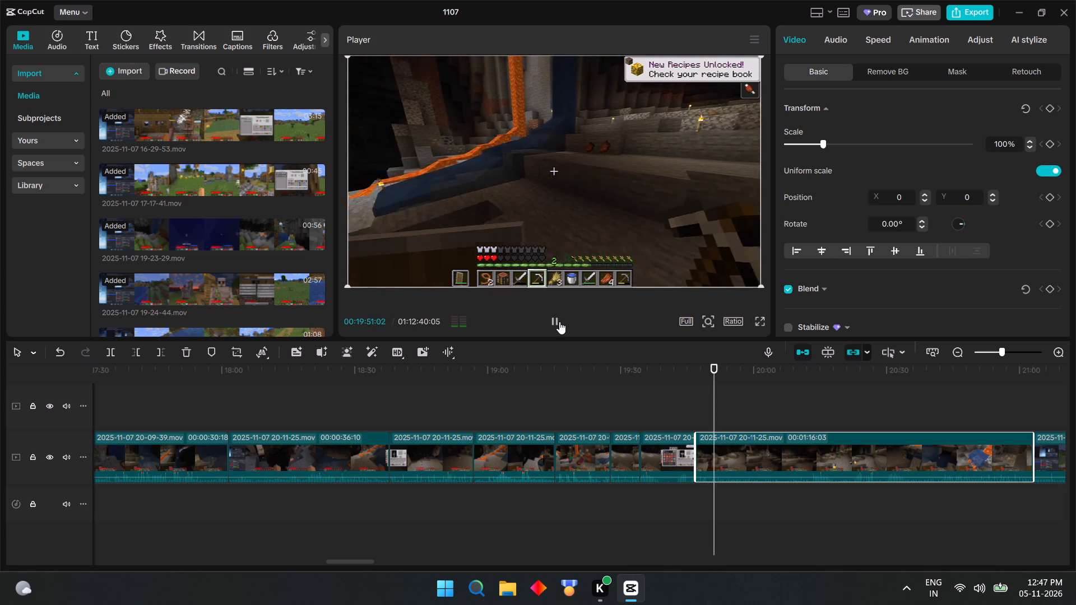
click(562, 322)
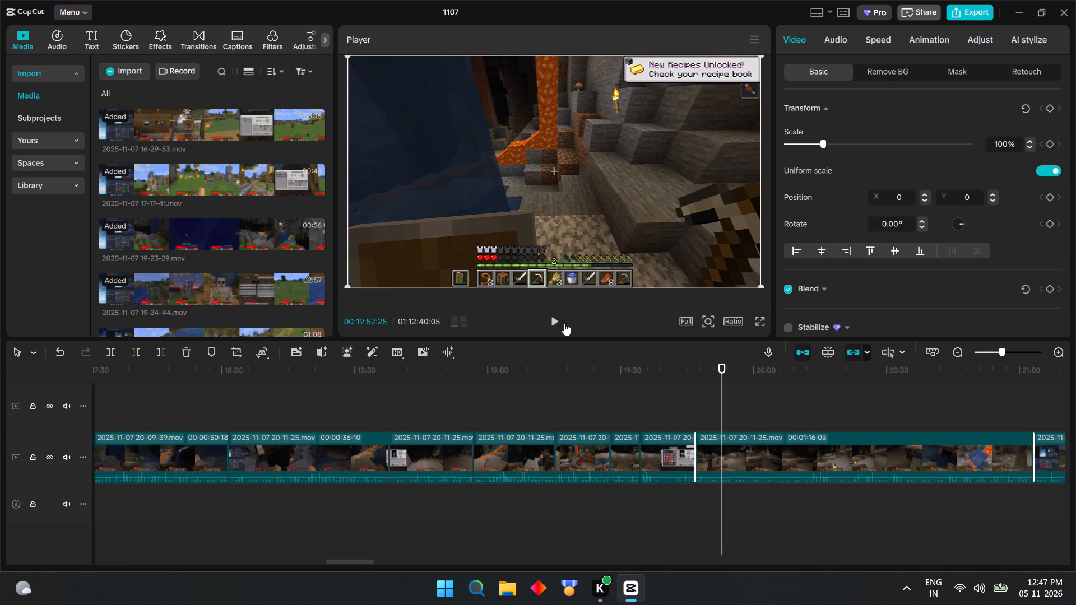
key(ctrl+b)
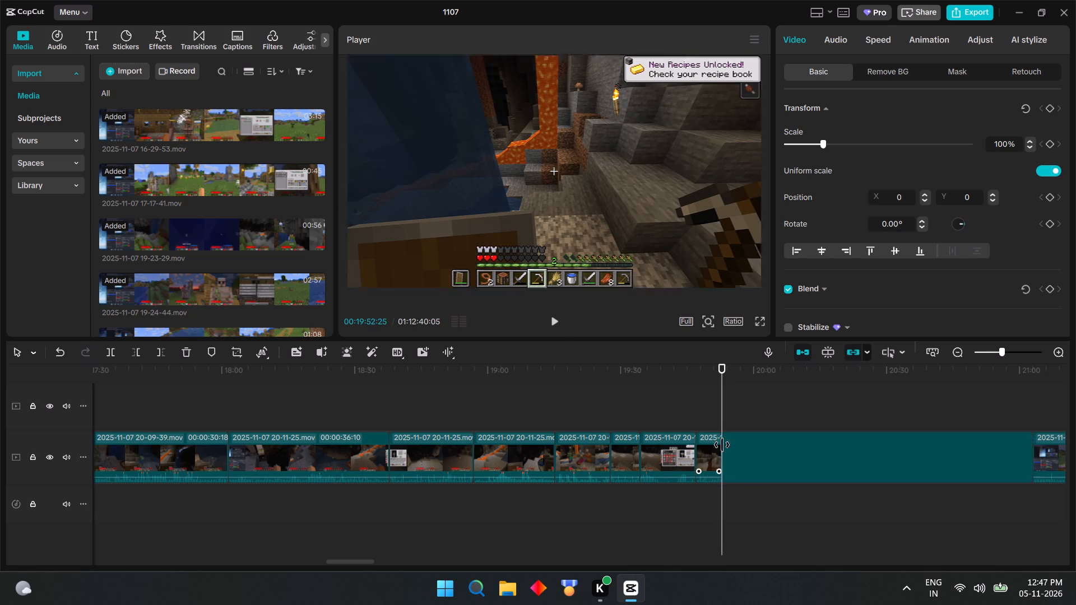
drag(722, 445, 741, 441)
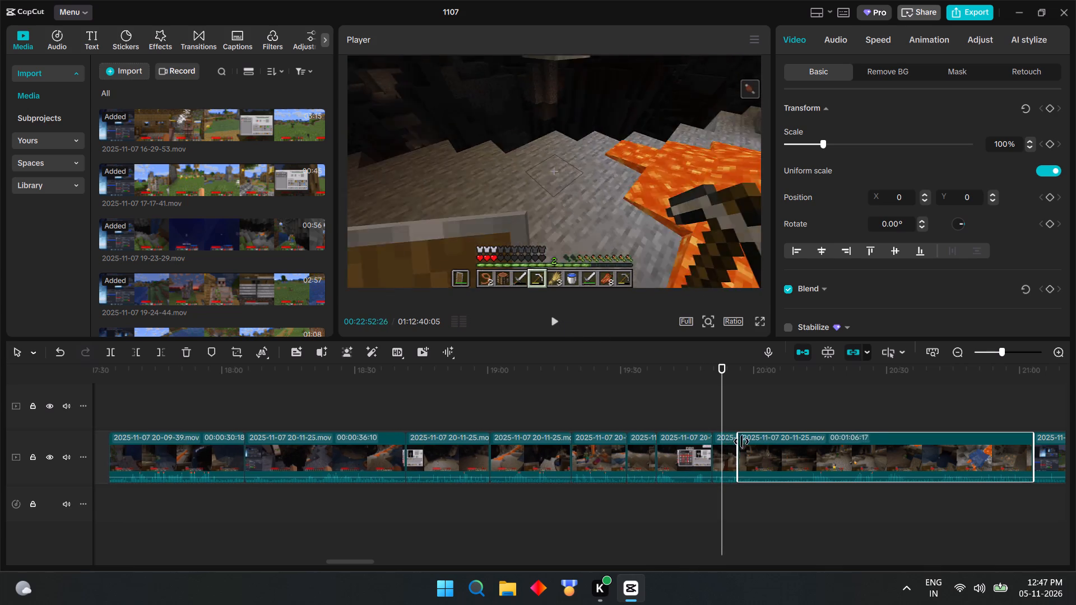
drag(741, 441, 784, 438)
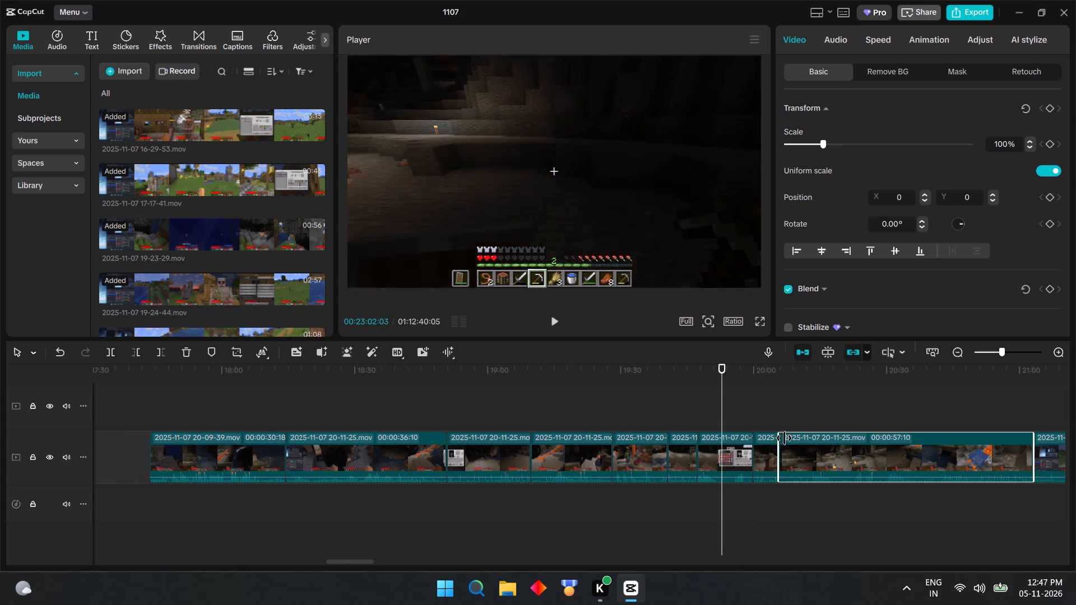
drag(784, 438, 821, 438)
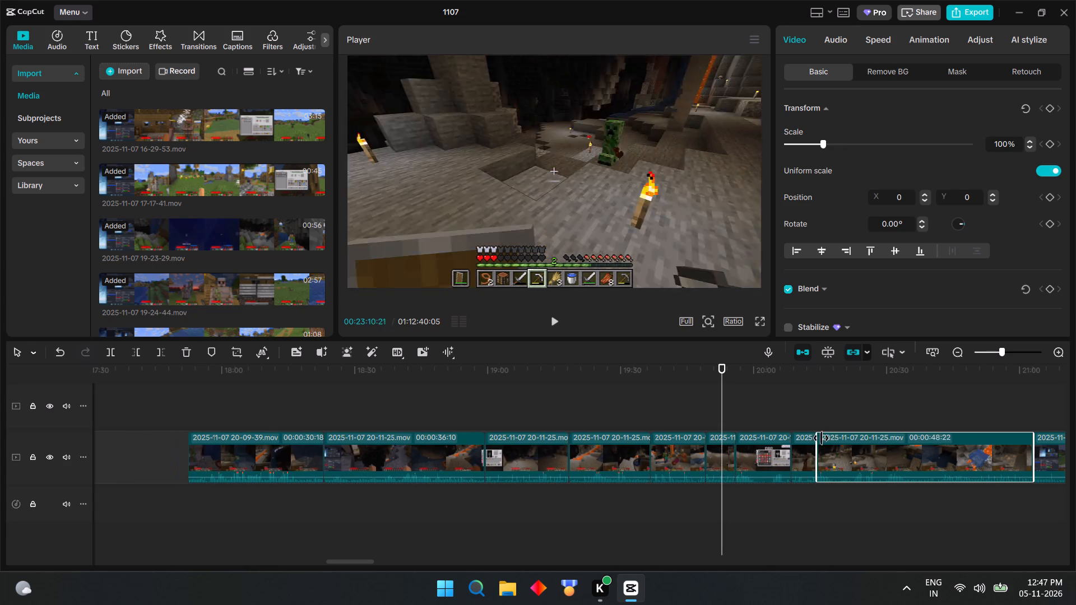
drag(821, 438, 838, 438)
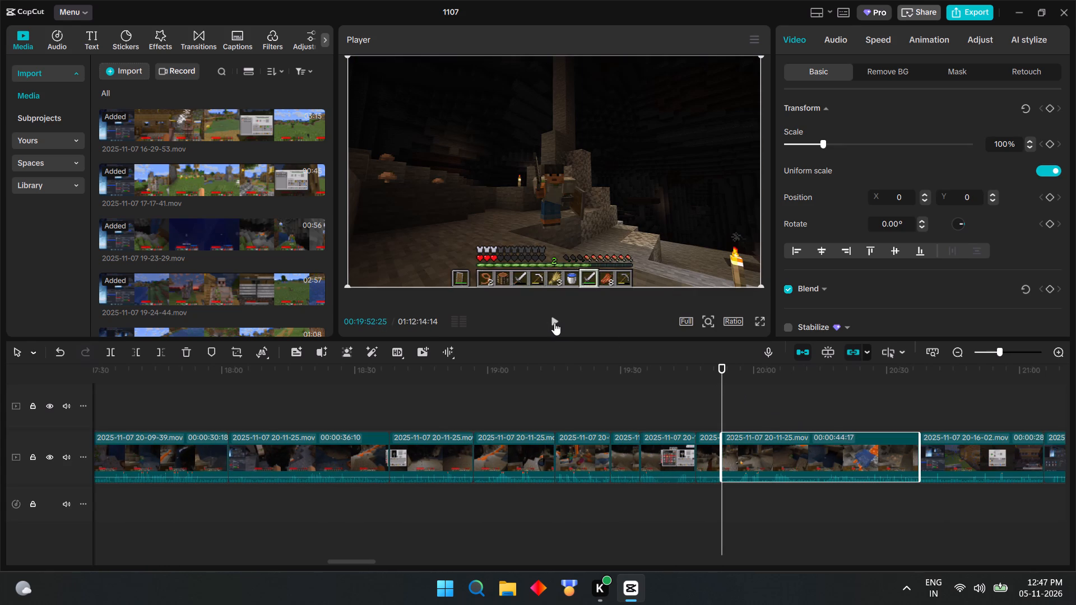
click(554, 323)
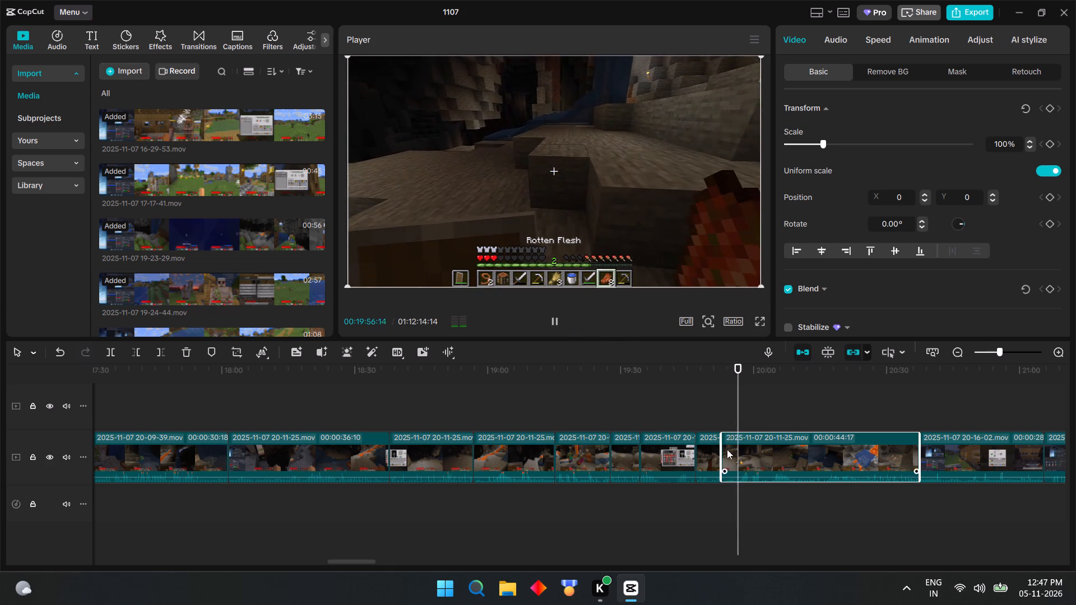
drag(719, 446, 768, 441)
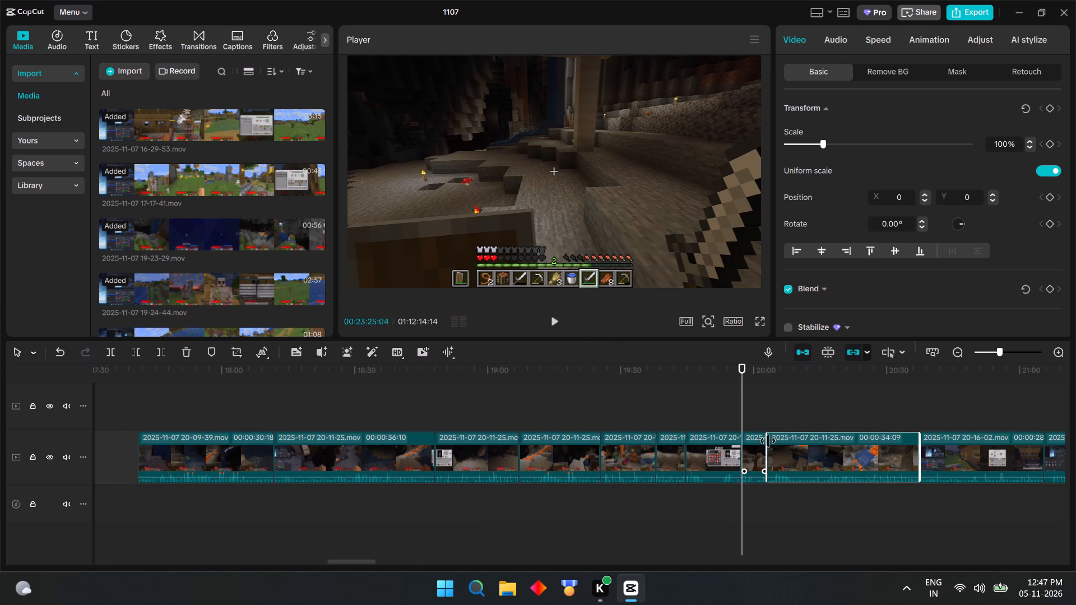
drag(768, 441, 823, 444)
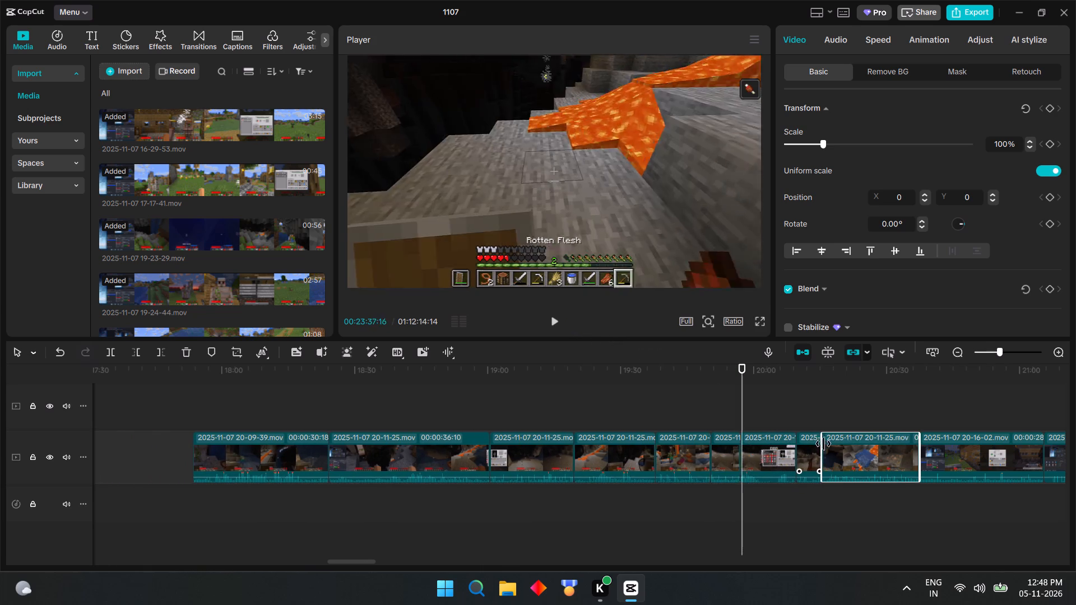
drag(823, 444, 857, 444)
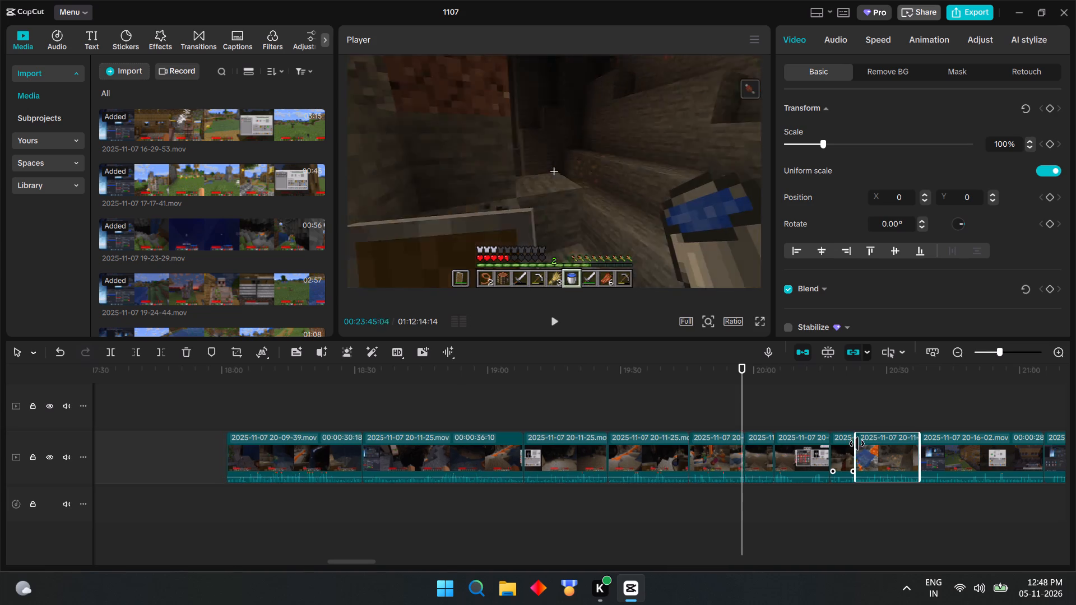
drag(857, 444, 864, 444)
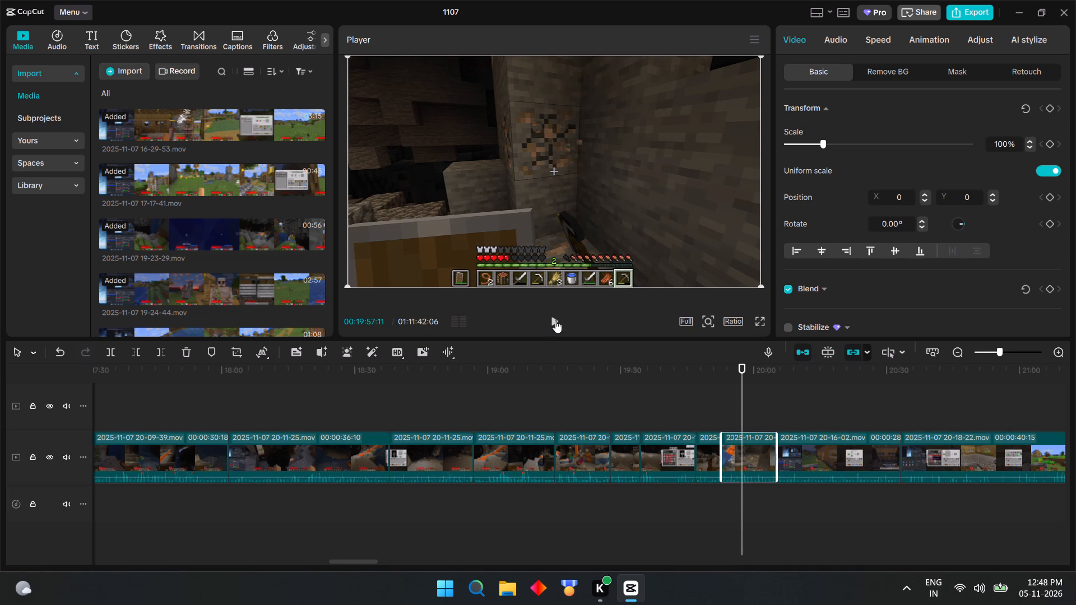
Play back the ore mining across the 00:19:52:25 cut and pause at 00:19:58:24.
click(555, 320)
click(721, 421)
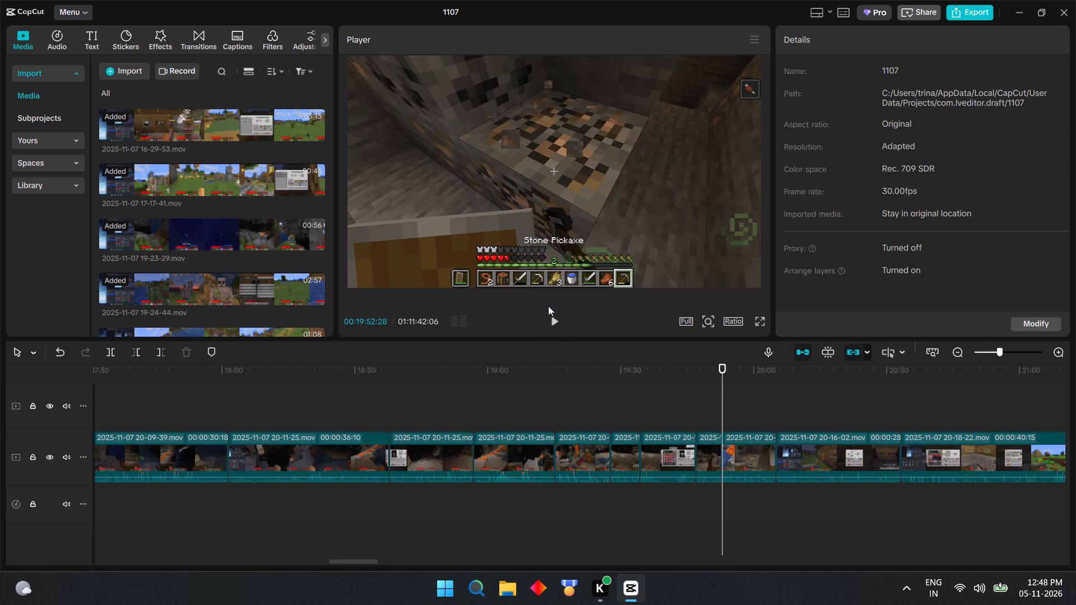
click(558, 323)
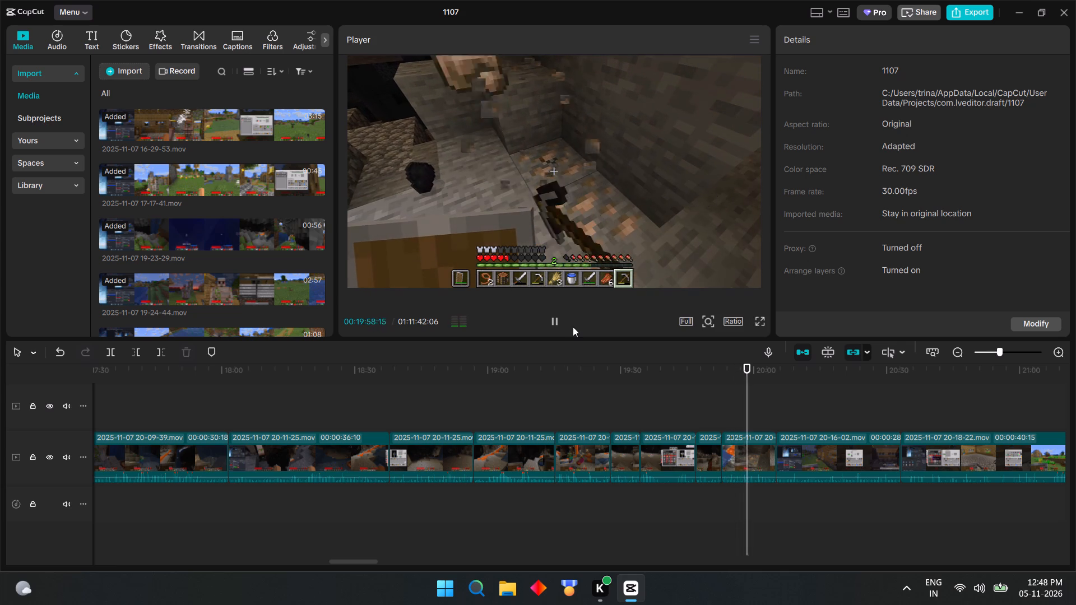
key(space)
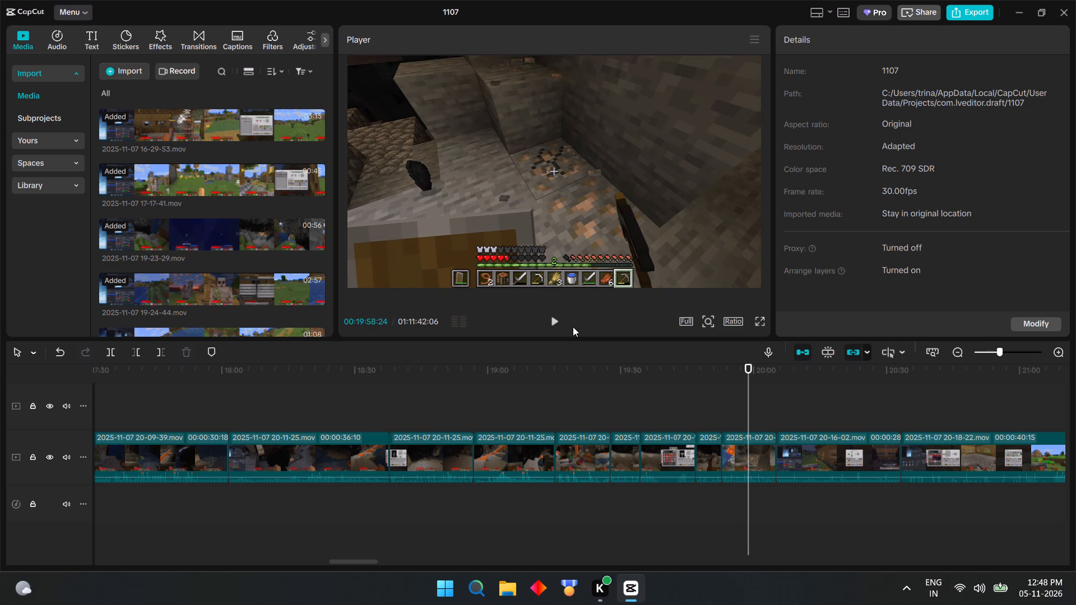
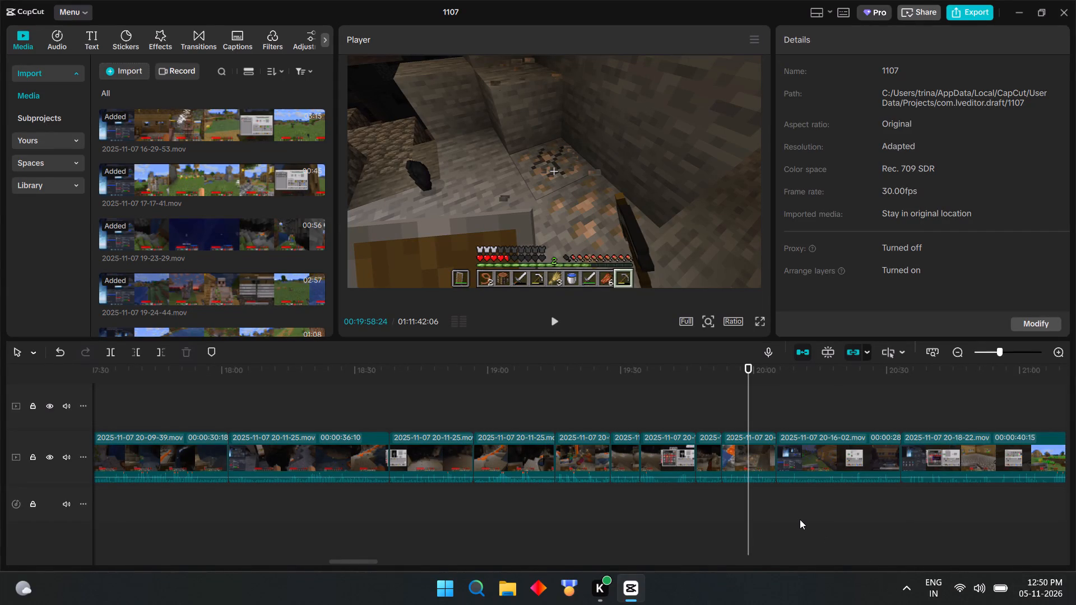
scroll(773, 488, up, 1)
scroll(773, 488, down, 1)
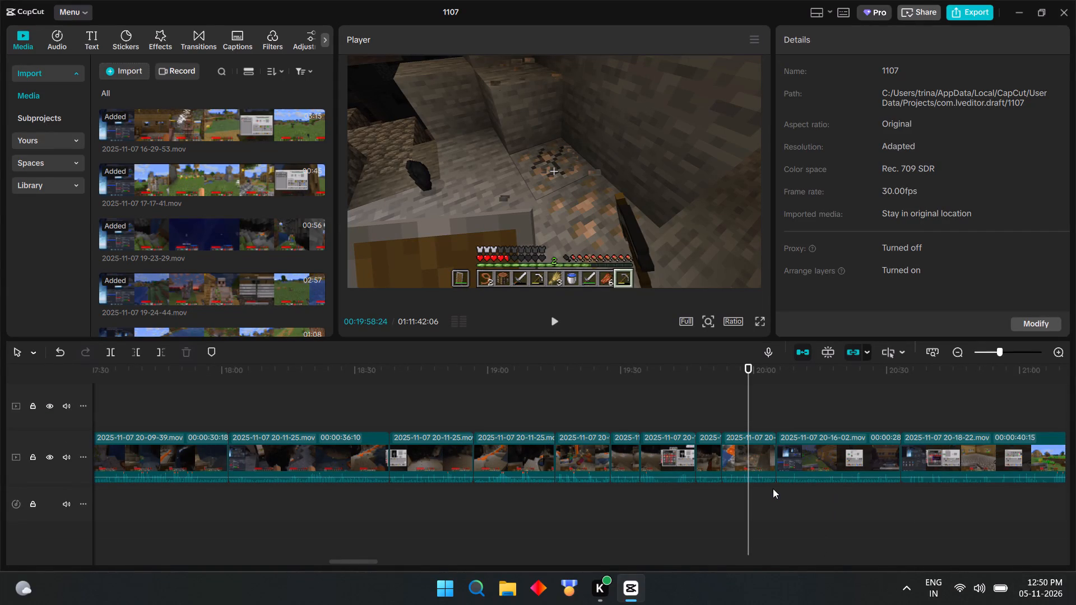
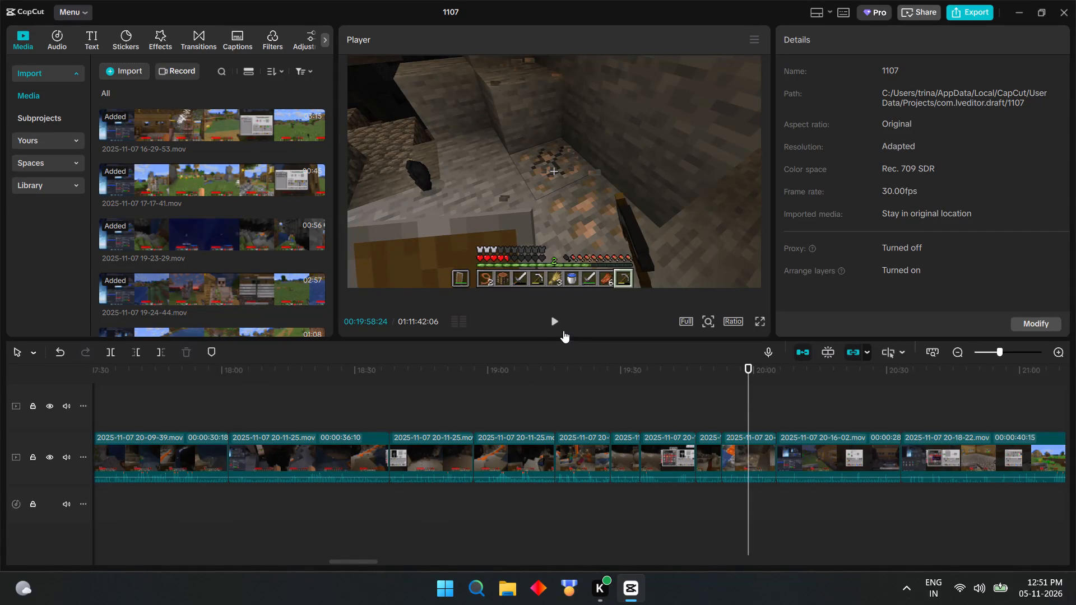
click(558, 323)
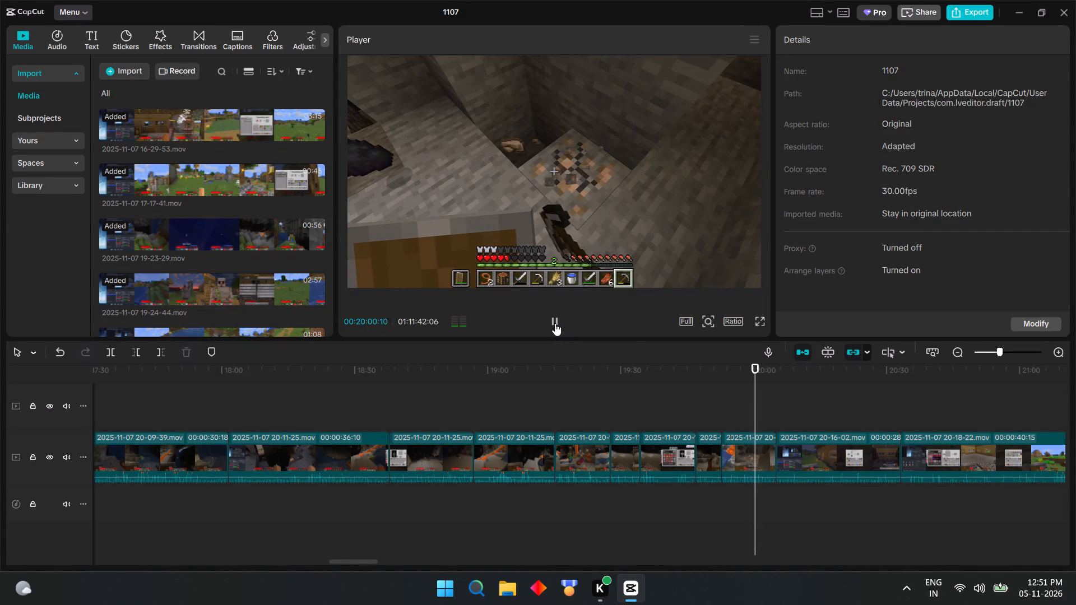
click(555, 323)
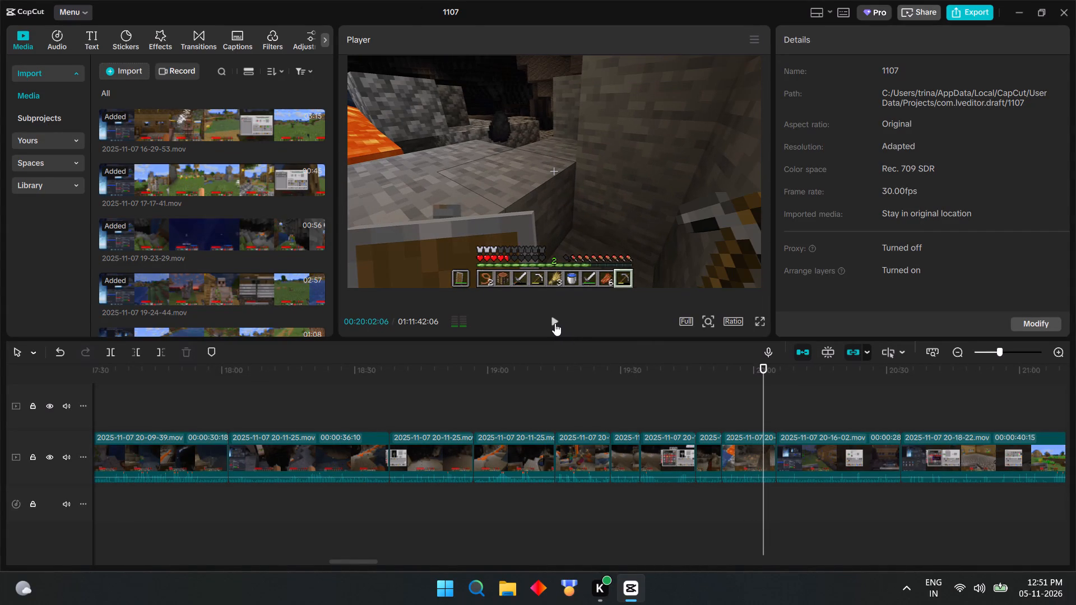
click(763, 448)
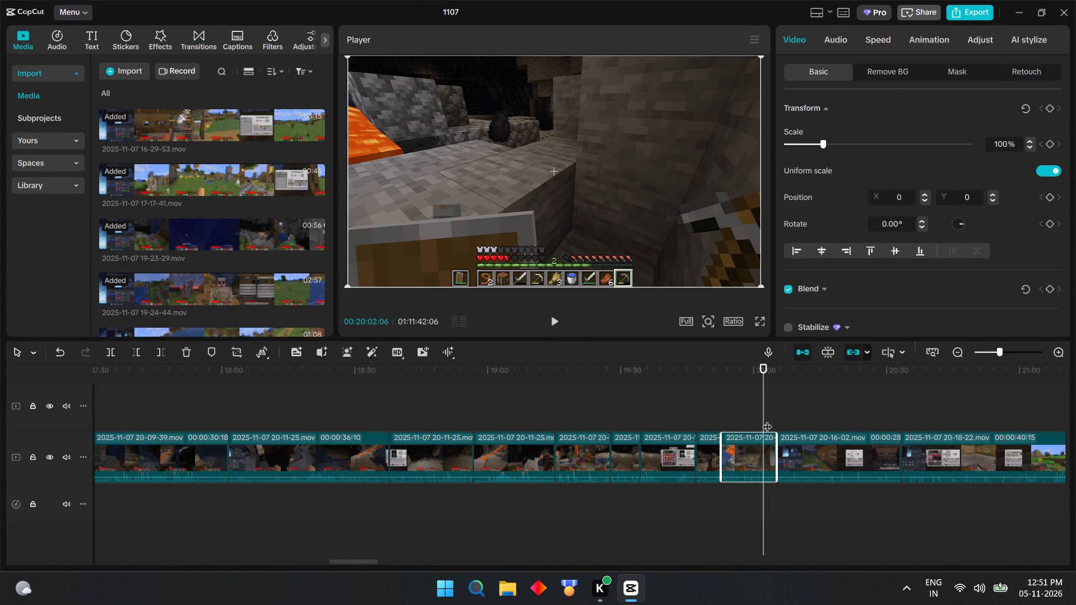
click(764, 416)
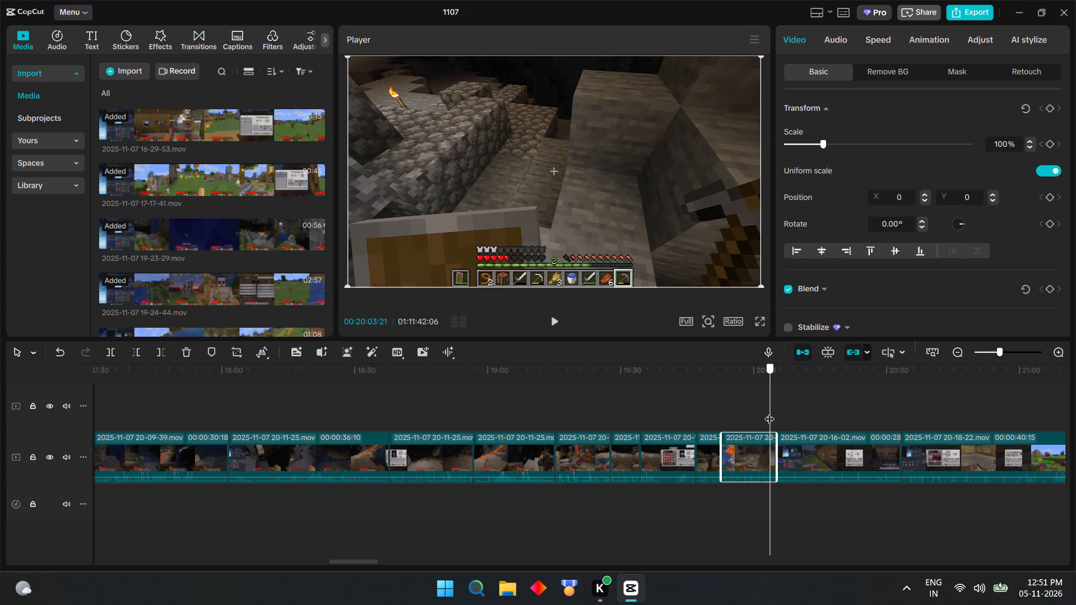
drag(776, 448, 756, 448)
click(762, 420)
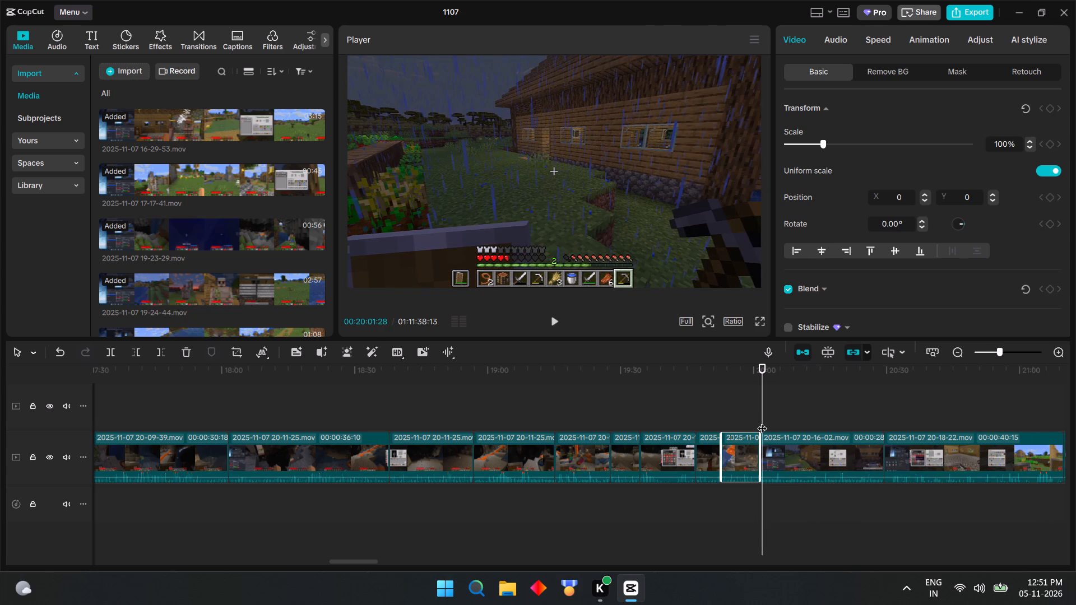
click(760, 416)
scroll(845, 410, up, 5)
scroll(782, 423, down, 2)
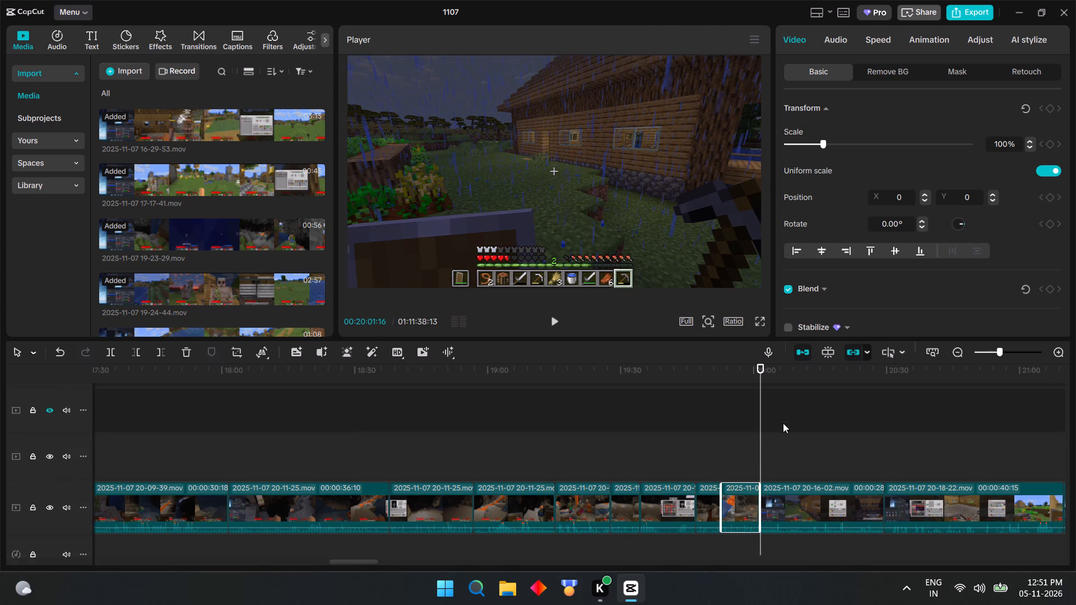
scroll(783, 423, down, 2)
click(555, 324)
ctrl+scroll(800, 429, up, 6)
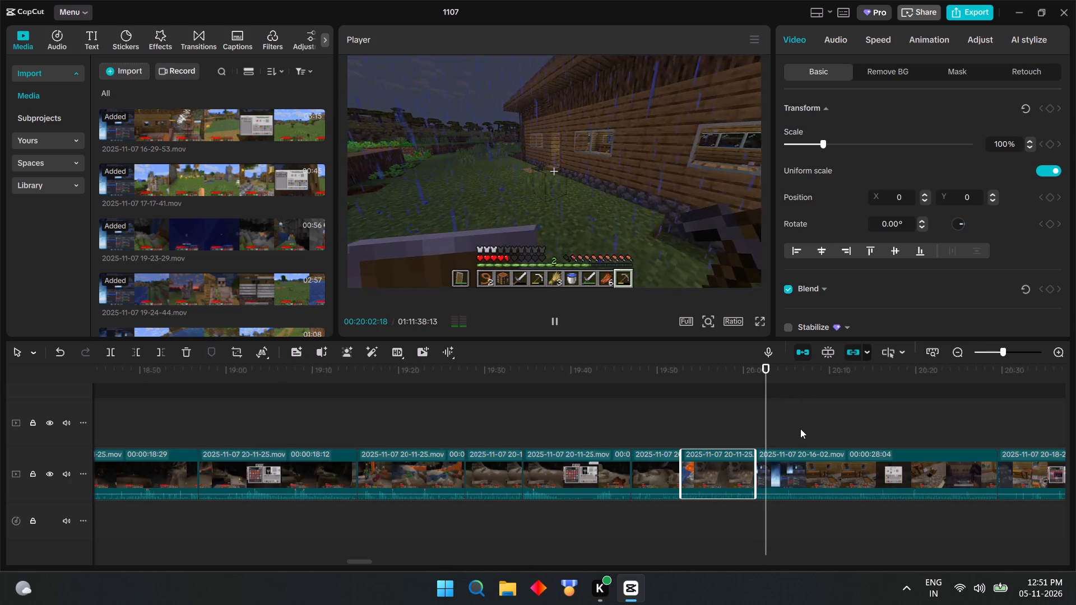
ctrl+scroll(800, 429, up, 4)
click(742, 435)
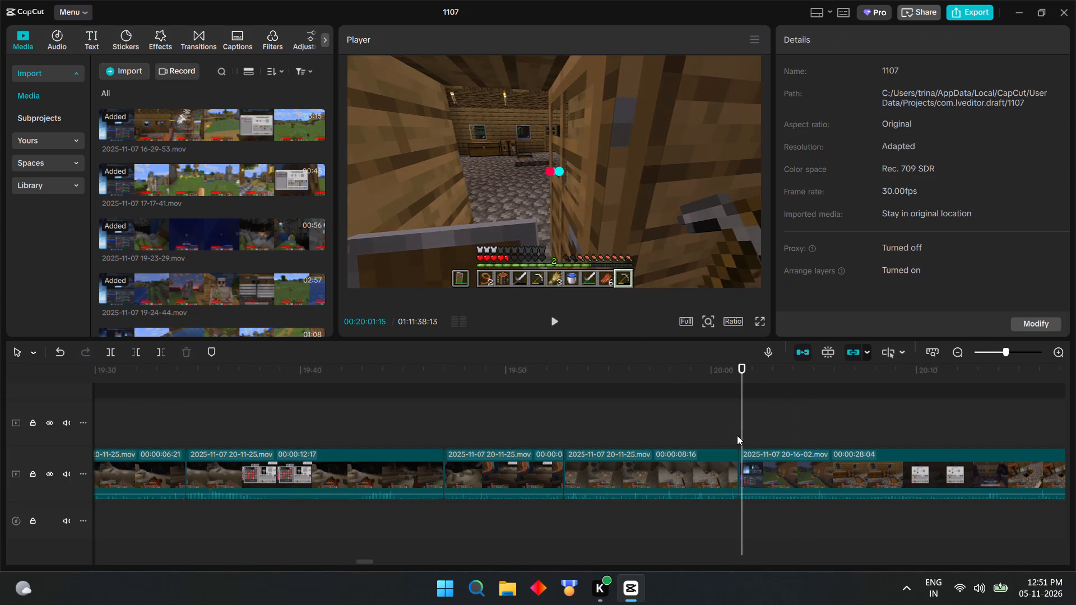
click(737, 435)
click(557, 322)
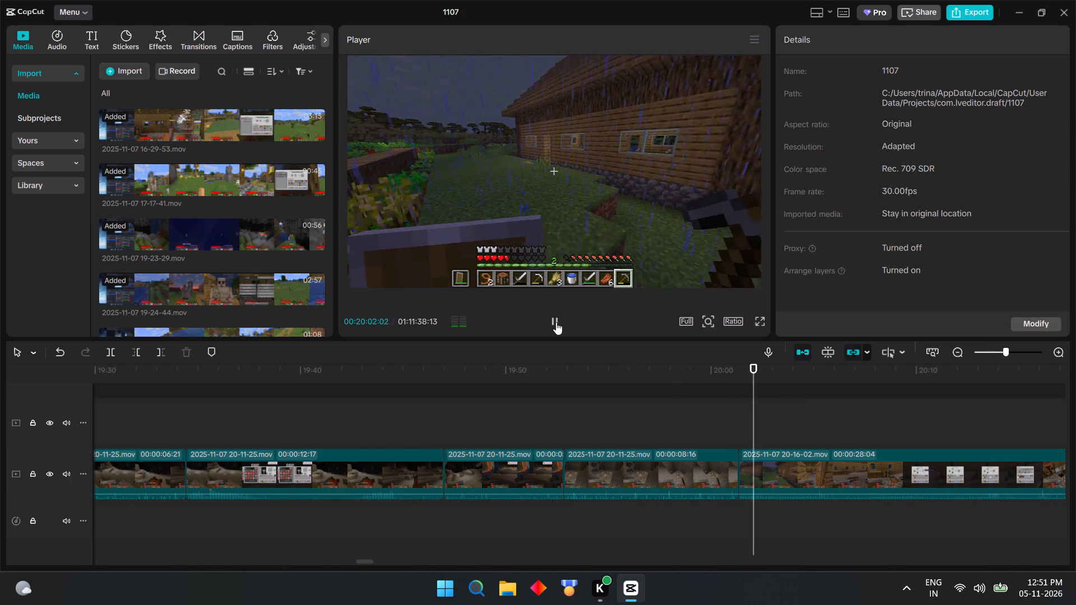
click(759, 469)
drag(739, 466, 742, 466)
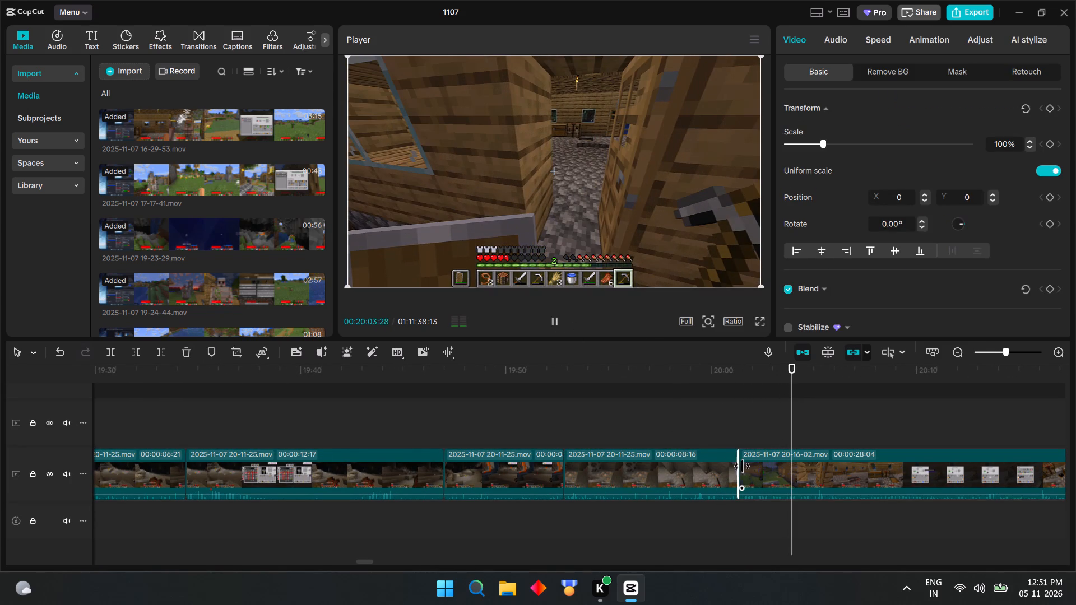
drag(742, 466, 747, 464)
click(733, 432)
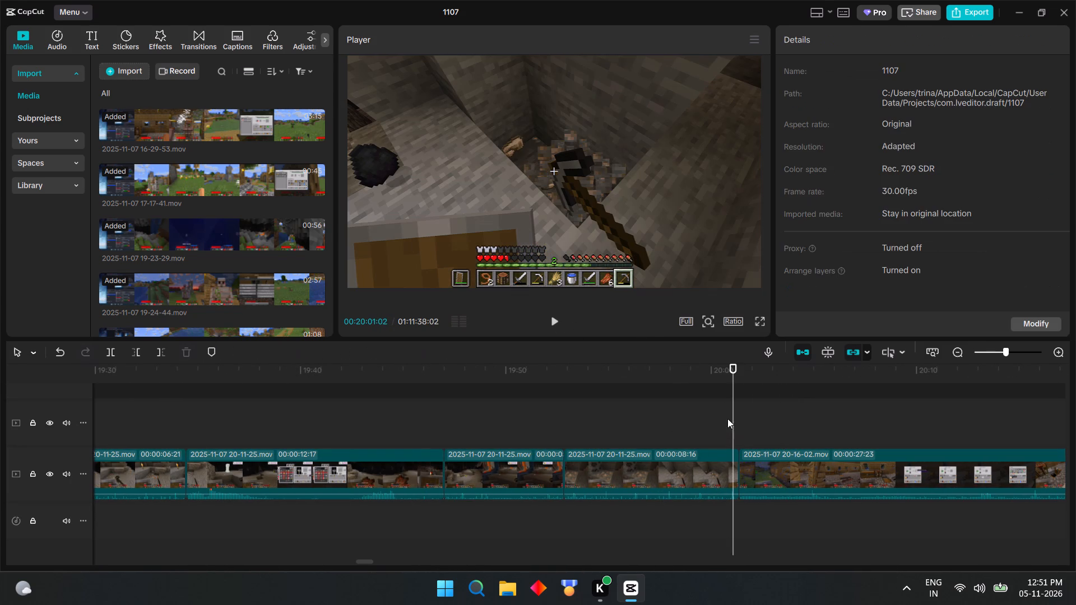
click(556, 324)
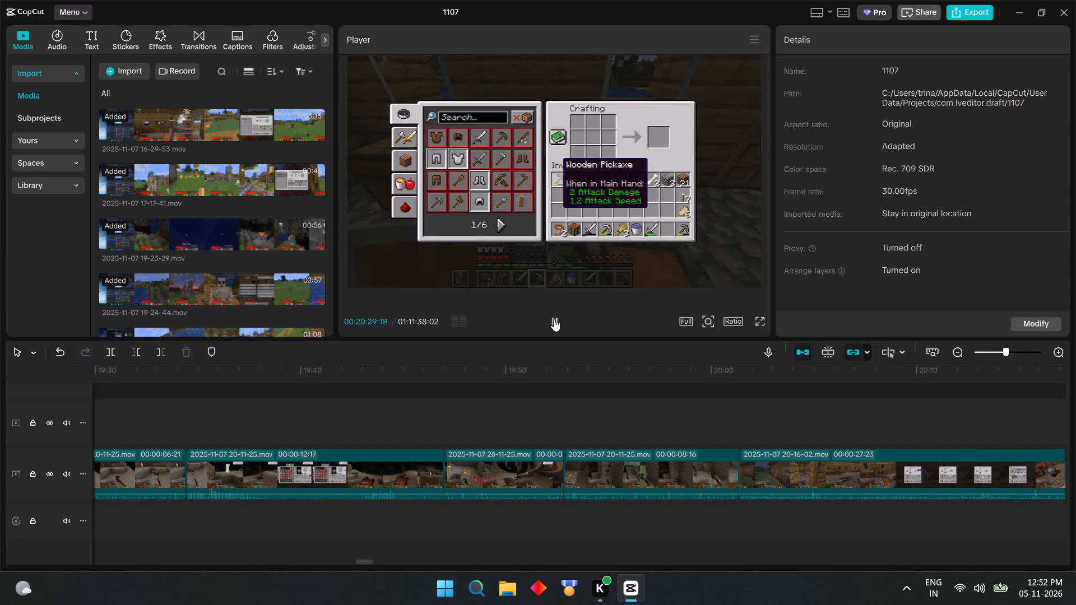
click(553, 319)
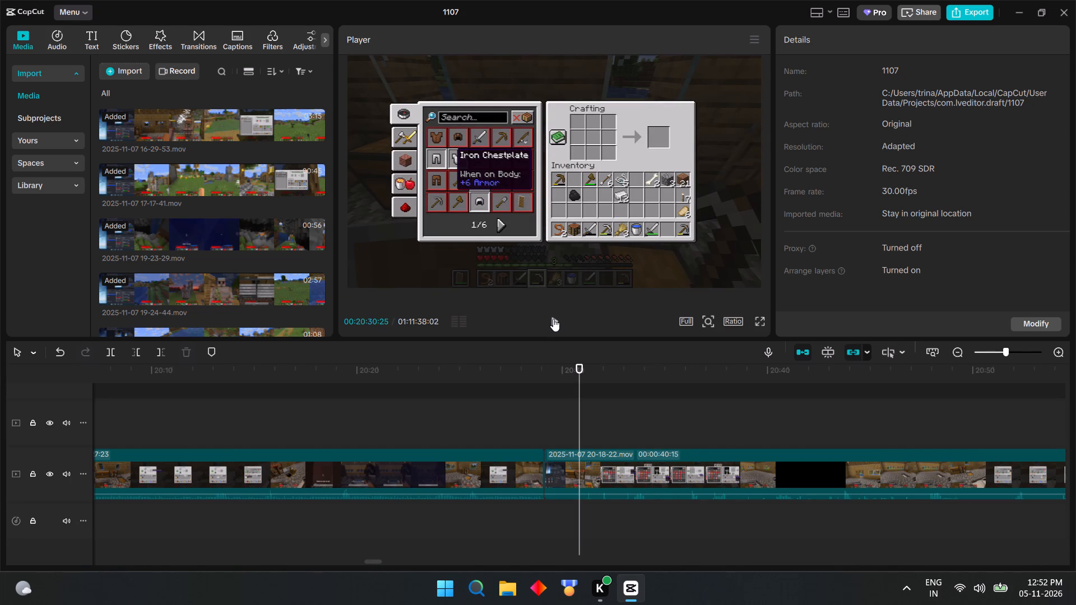
click(553, 319)
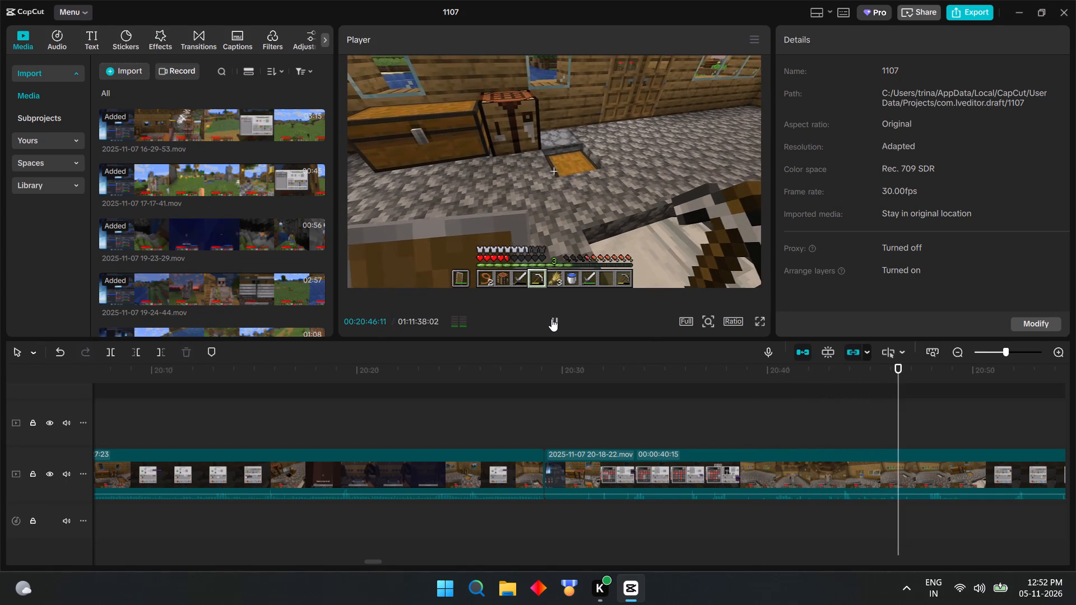
click(551, 319)
key(ctrl+b)
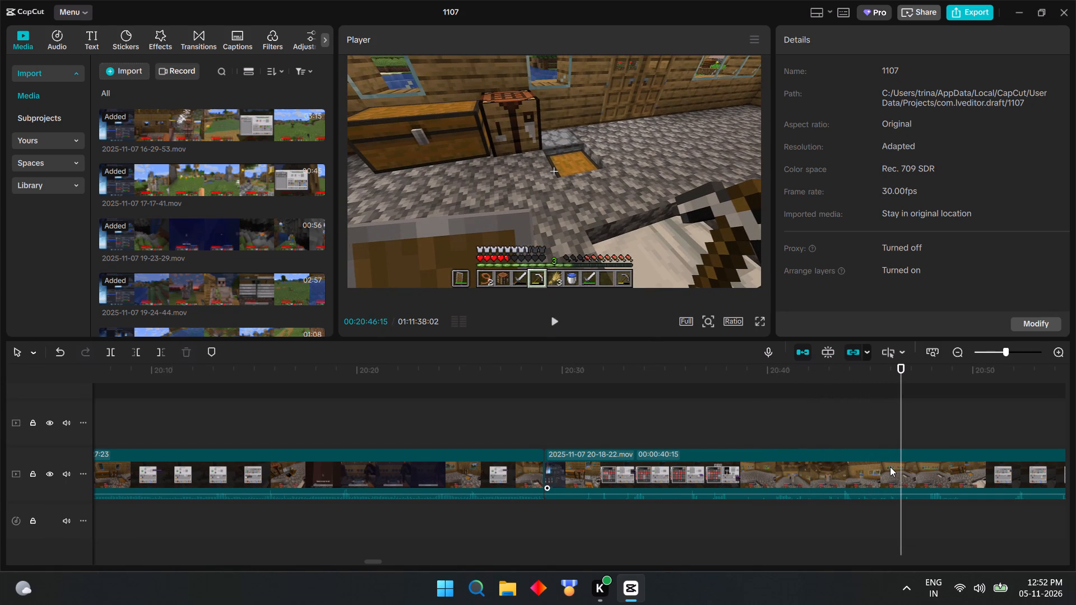
click(885, 467)
drag(898, 464, 874, 467)
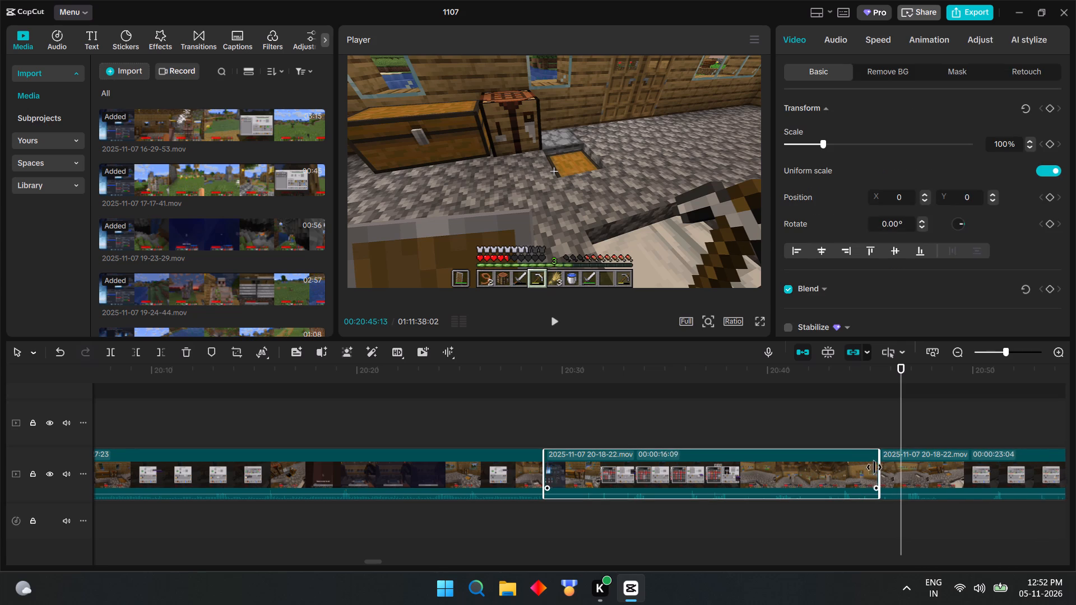
drag(874, 467, 849, 475)
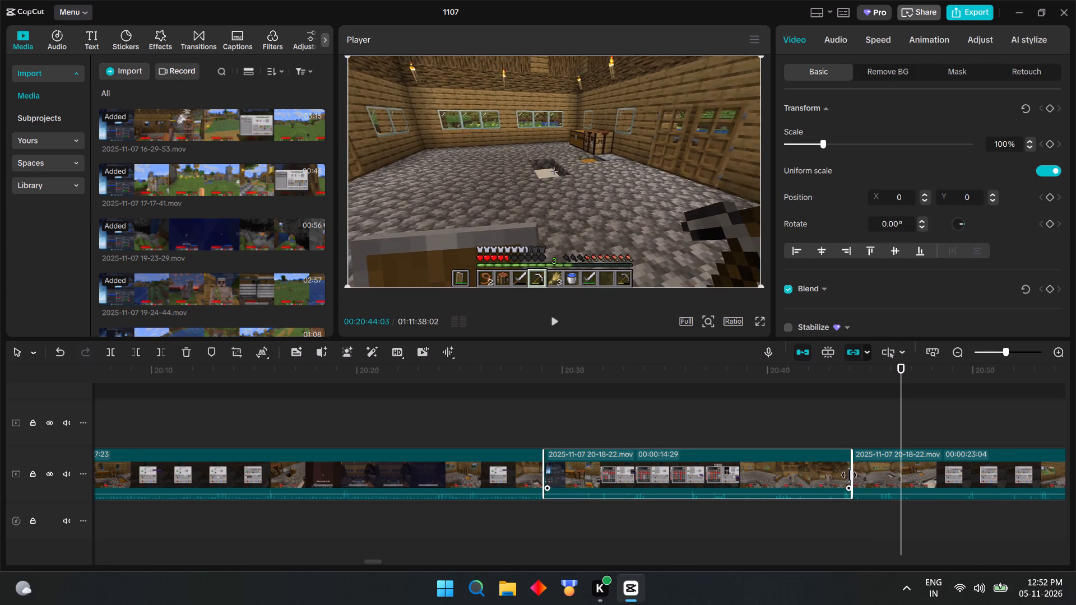
drag(849, 475, 843, 475)
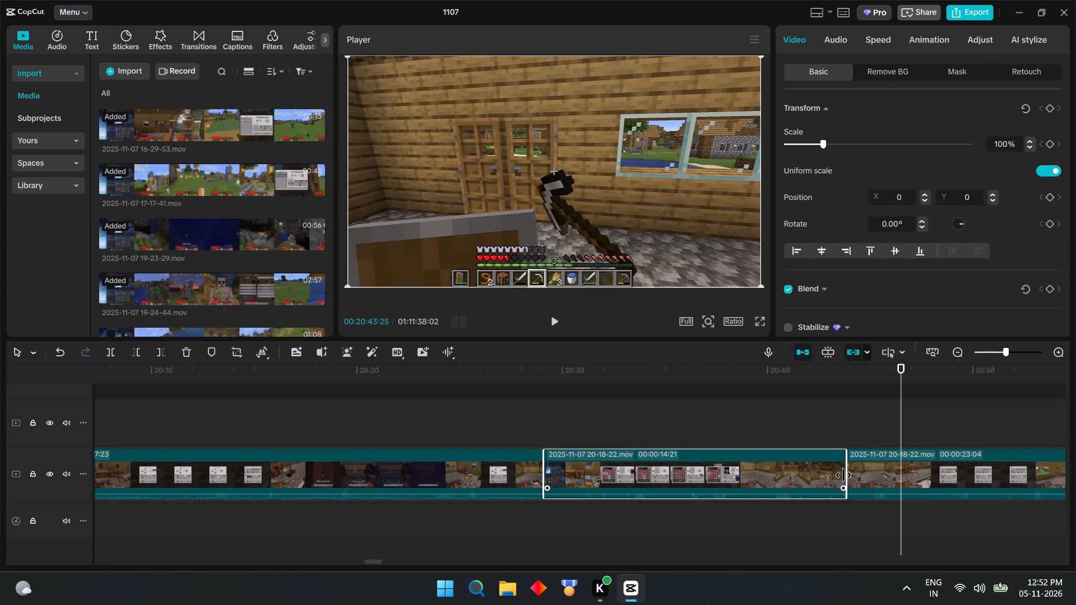
drag(843, 475, 840, 476)
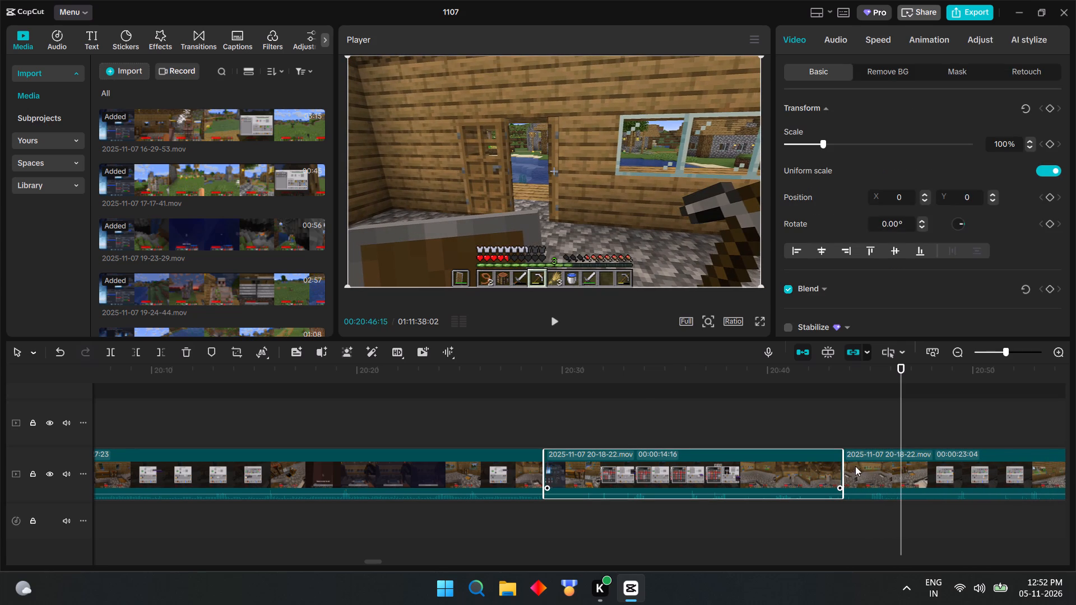
click(841, 441)
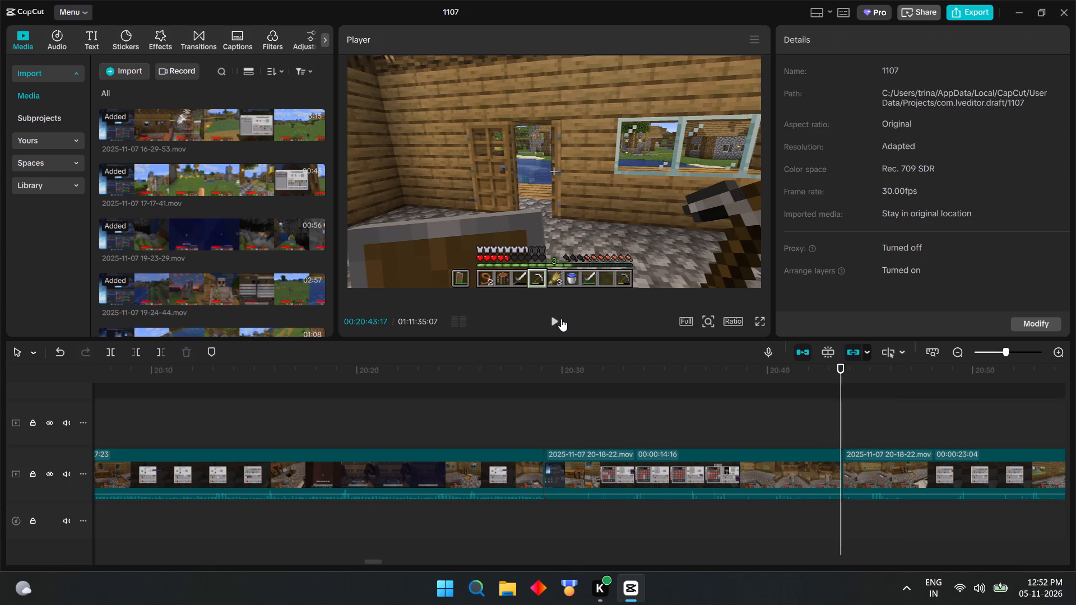
click(560, 320)
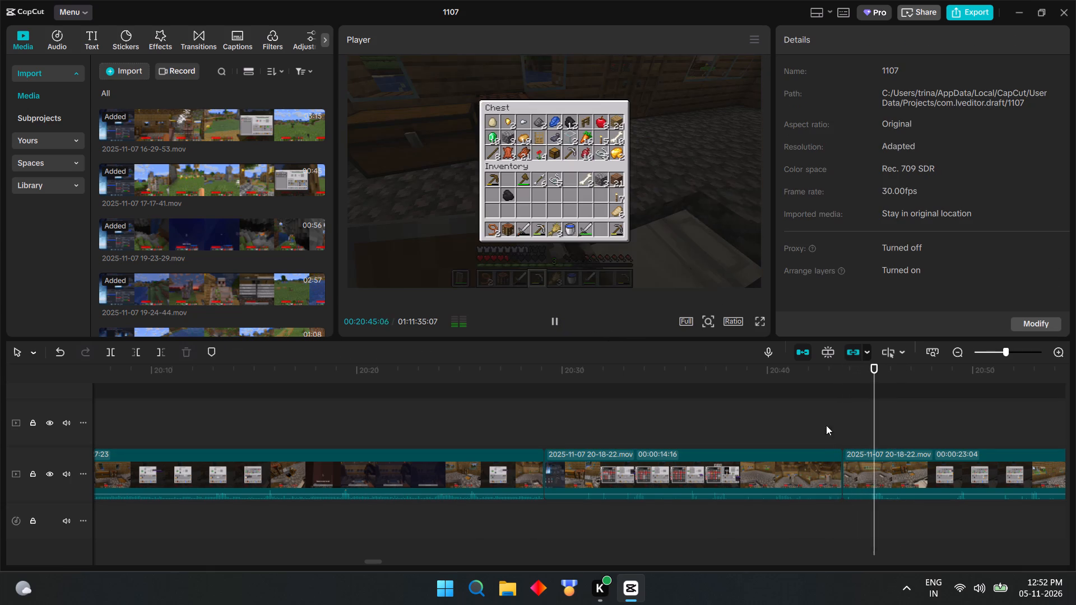
ctrl+scroll(950, 519, down, 5)
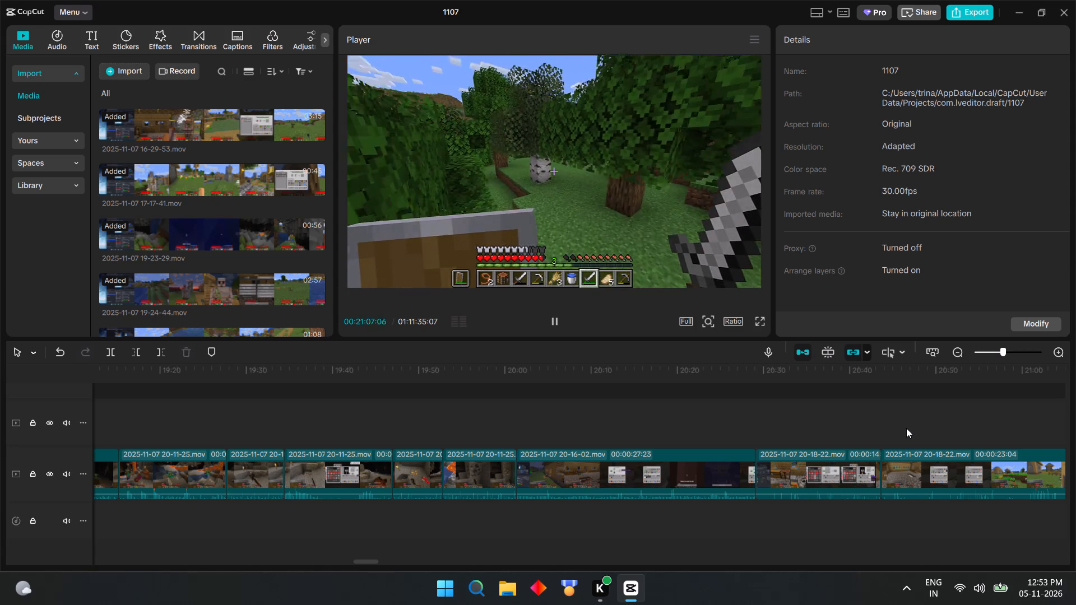
click(559, 325)
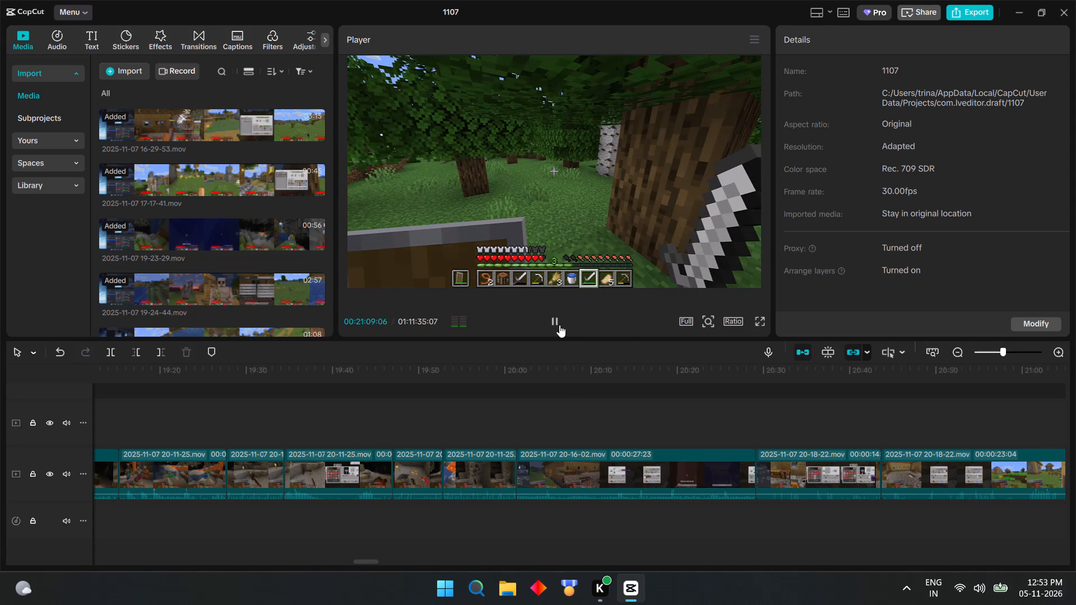
click(361, 435)
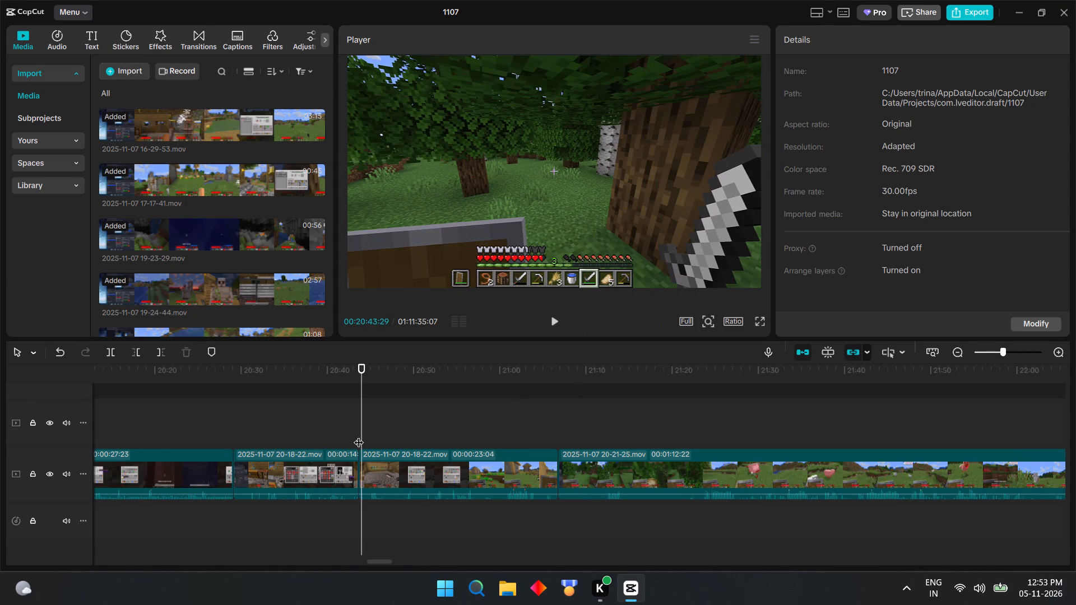
click(554, 323)
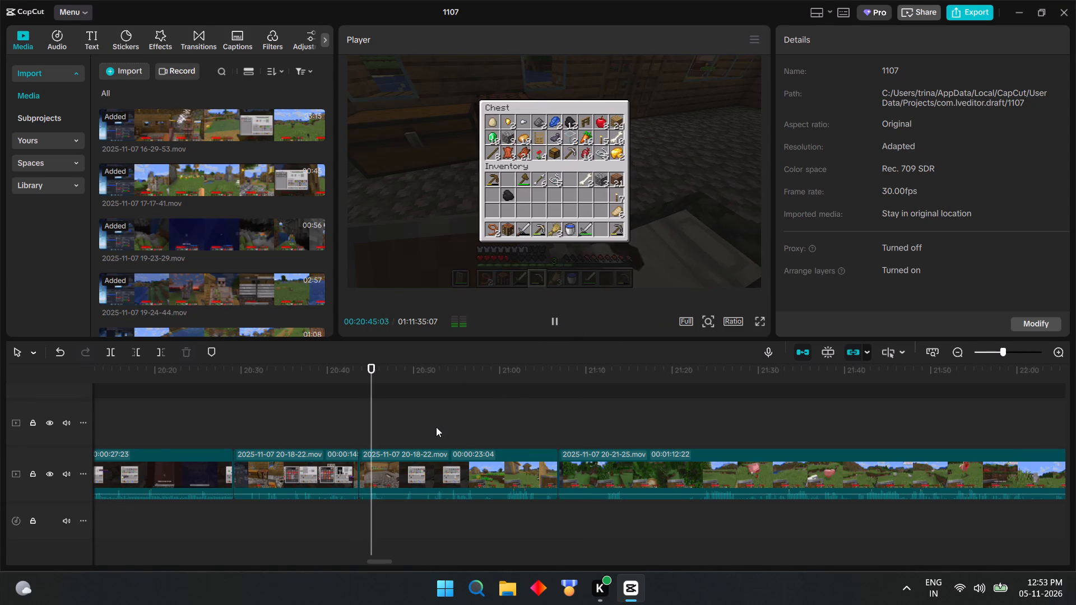
click(433, 429)
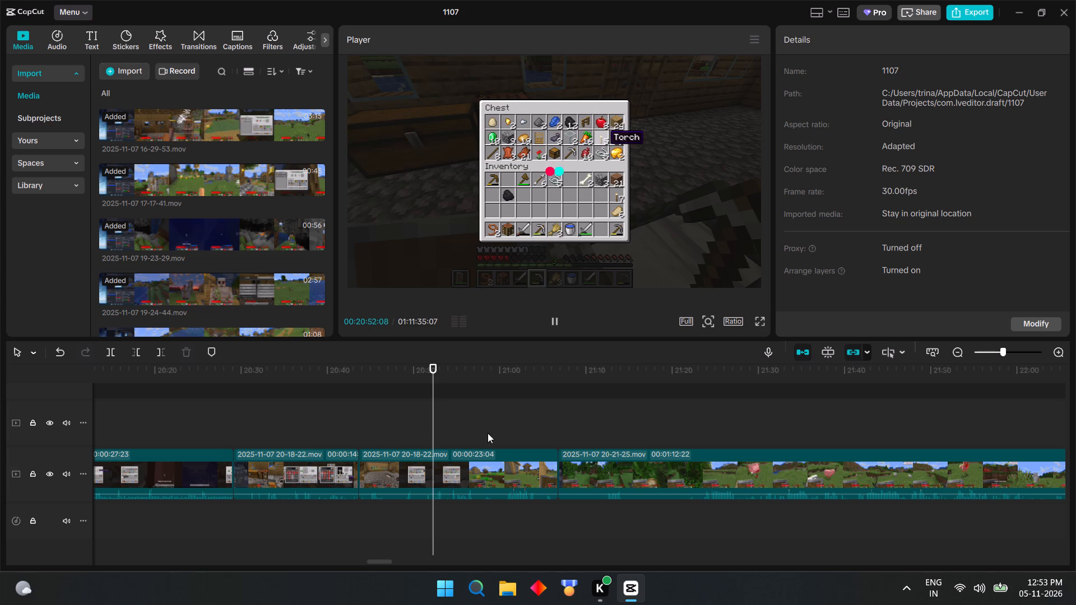
click(488, 434)
click(520, 434)
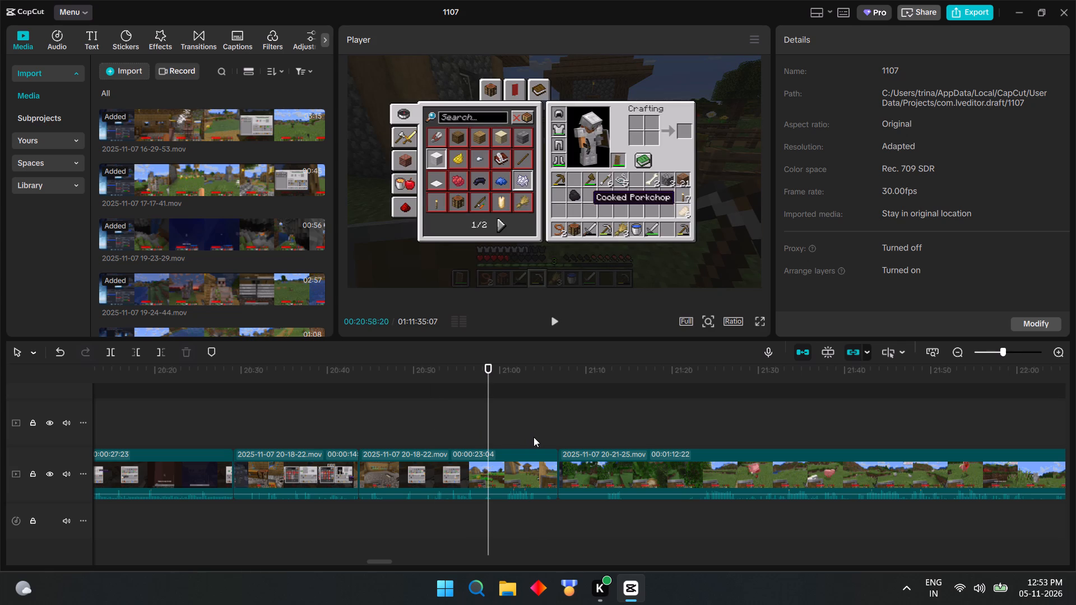
click(534, 437)
click(430, 438)
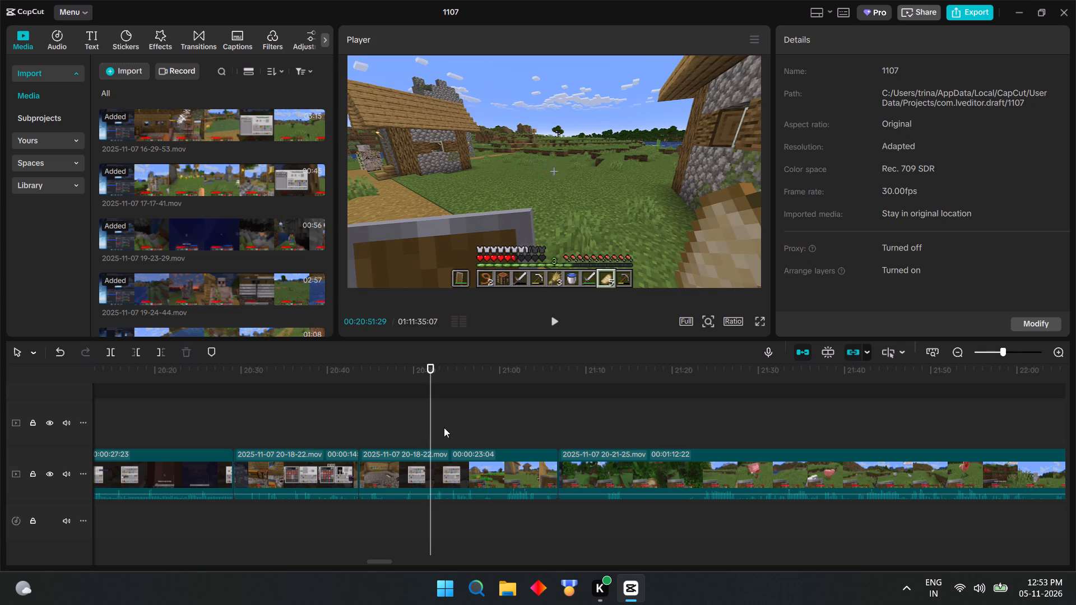
click(365, 430)
click(365, 430)
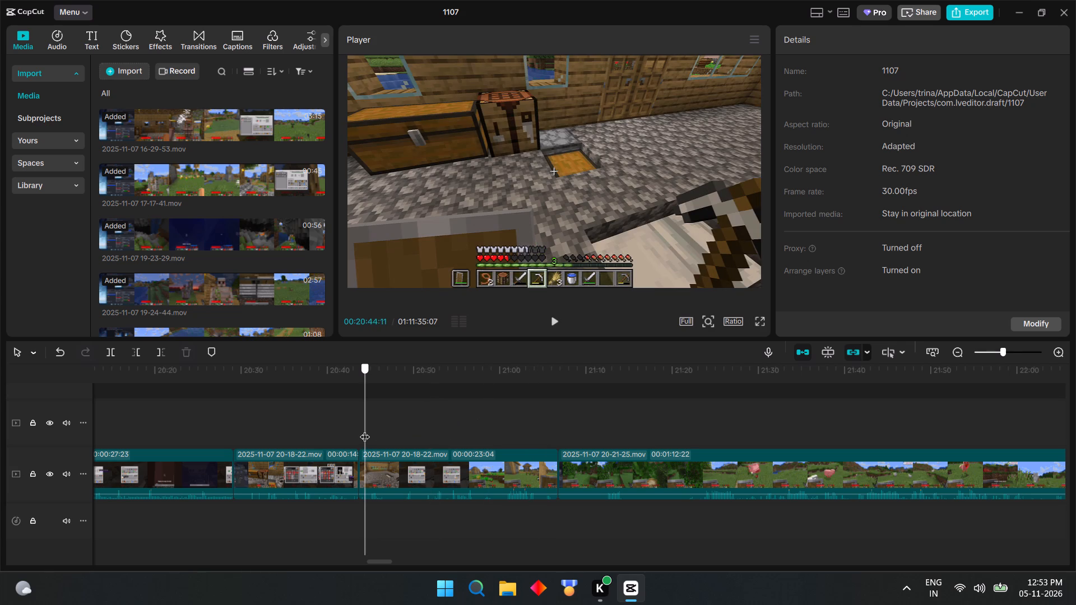
click(349, 430)
drag(350, 429, 358, 426)
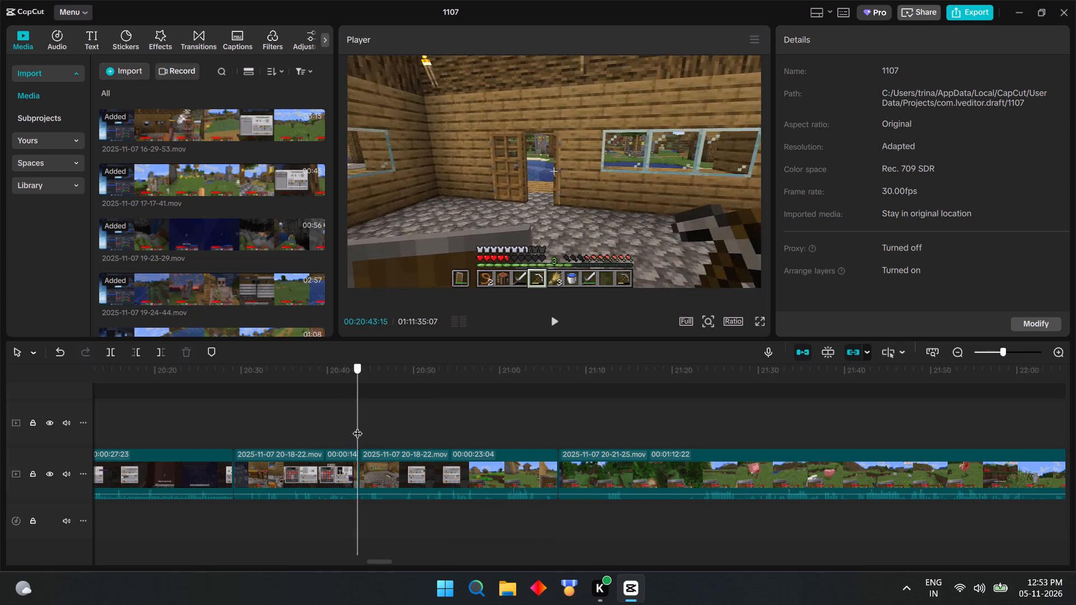
drag(358, 426, 397, 424)
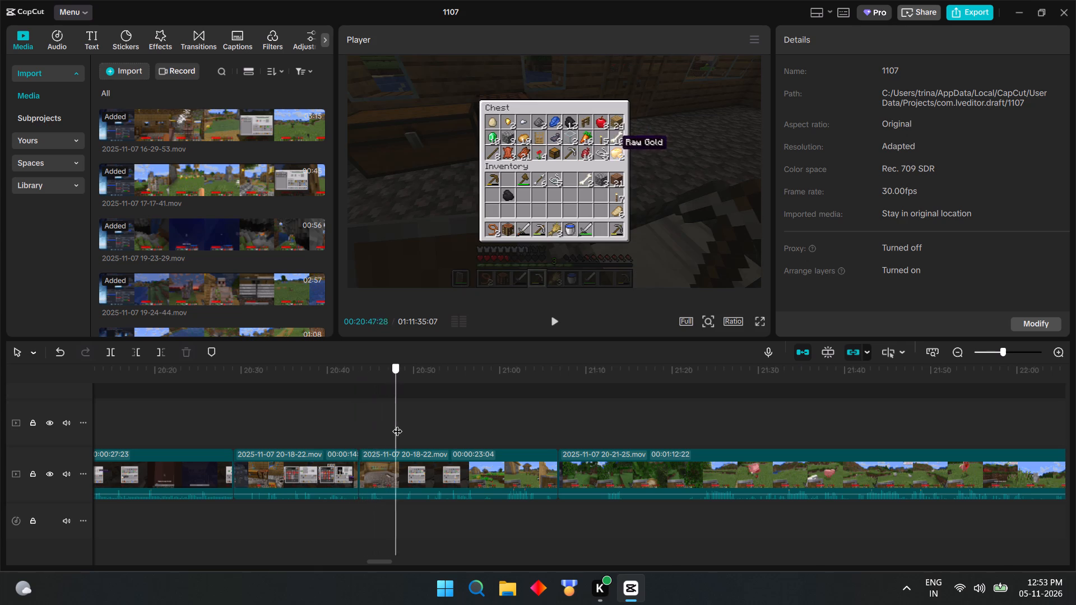
drag(397, 424, 465, 422)
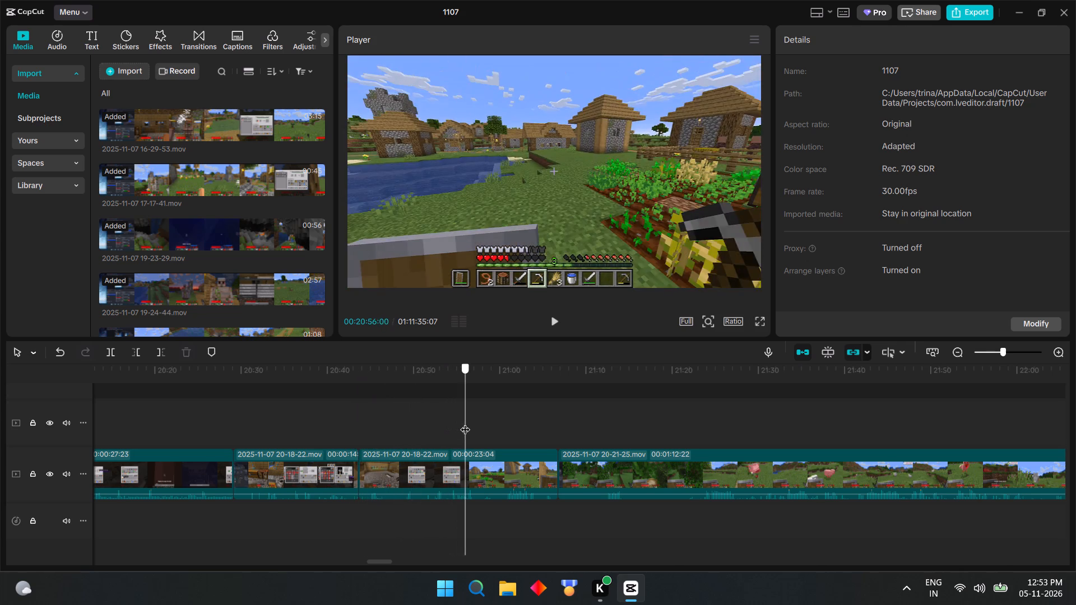
drag(465, 422, 544, 424)
click(493, 463)
key(BackSpace)
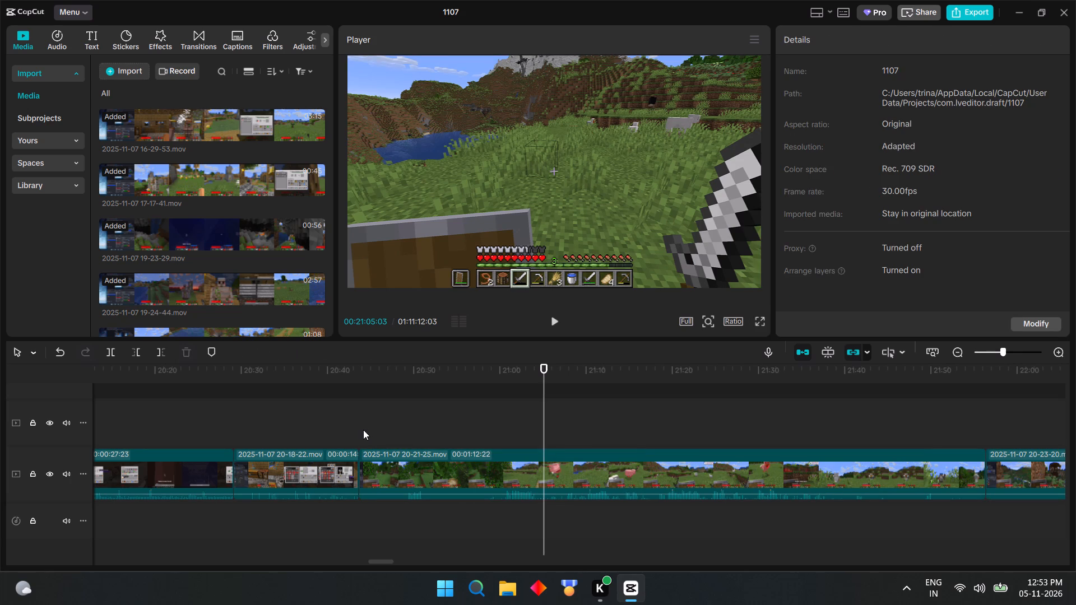
click(359, 435)
click(555, 324)
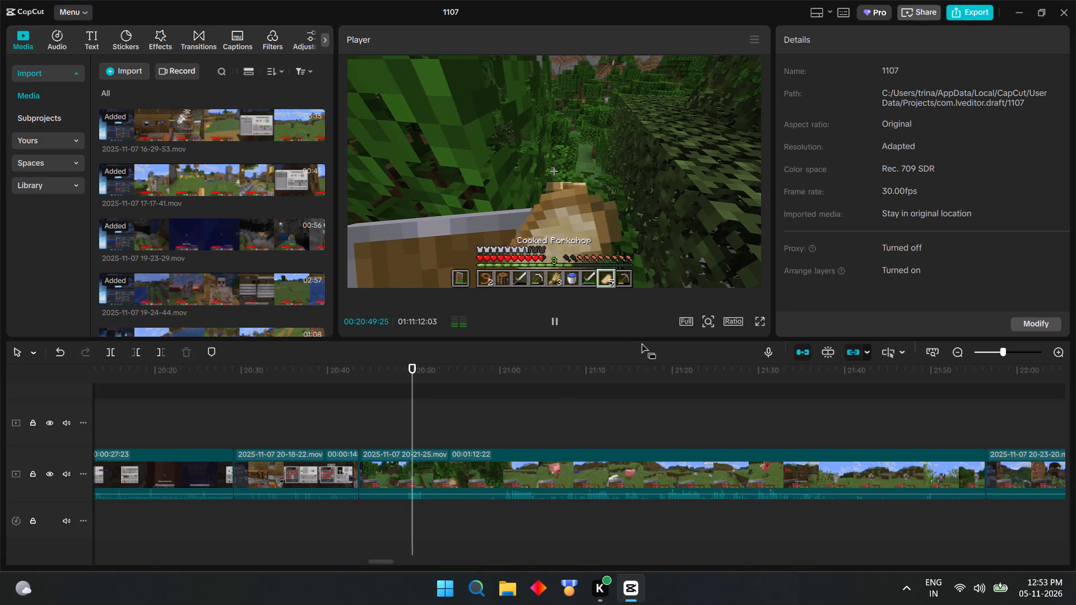
click(360, 433)
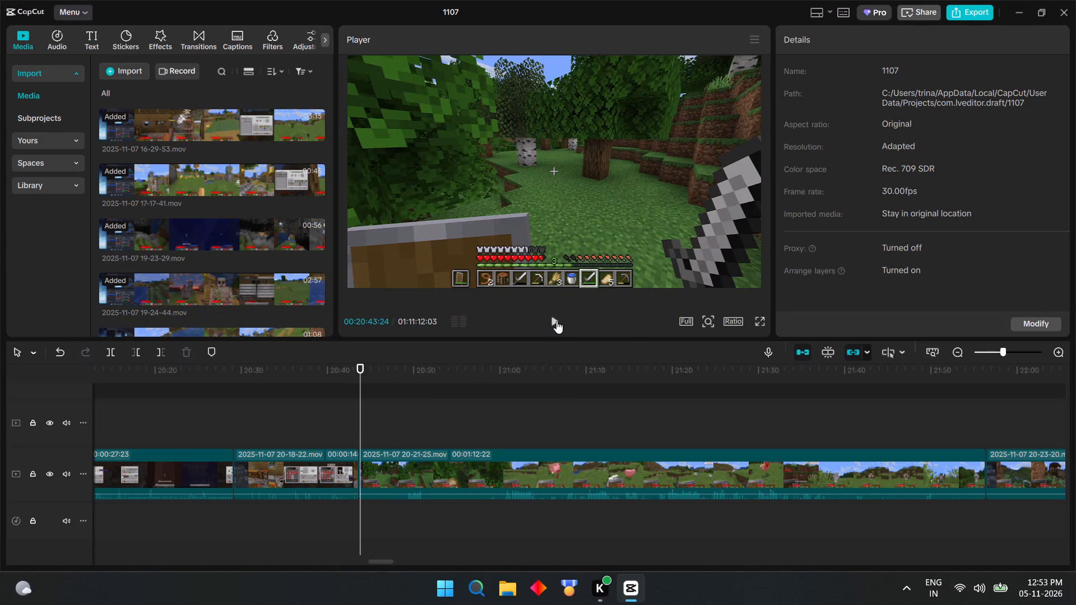
click(556, 321)
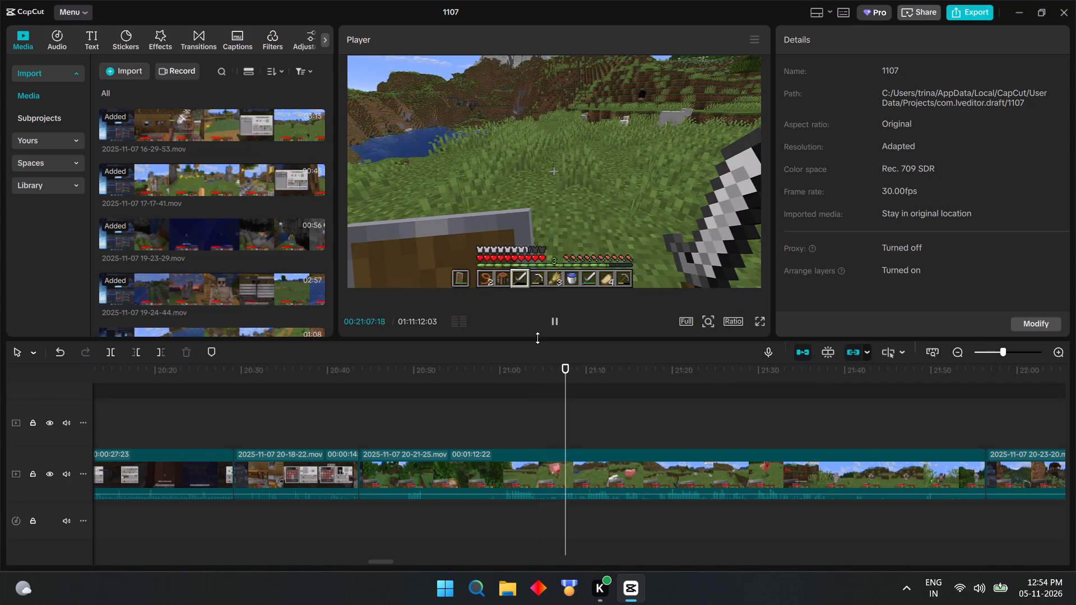
click(553, 317)
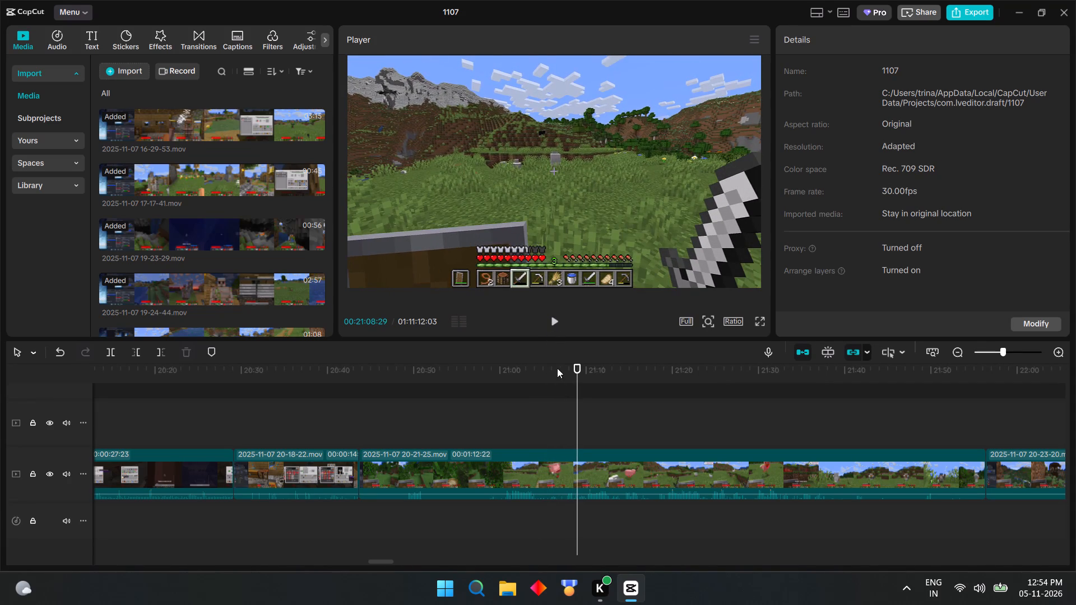
click(576, 466)
key(ctrl+b)
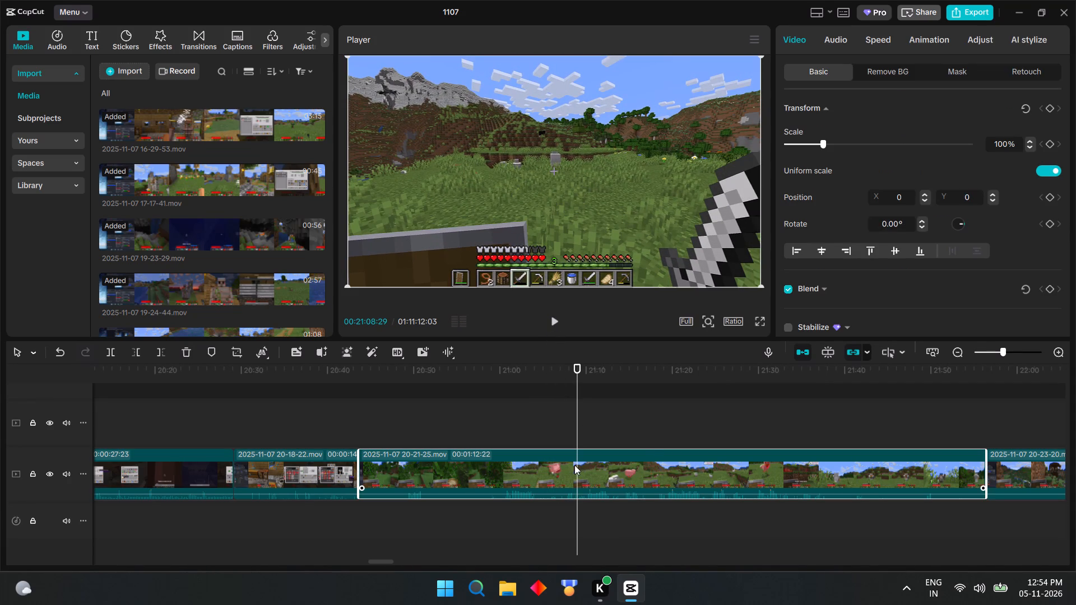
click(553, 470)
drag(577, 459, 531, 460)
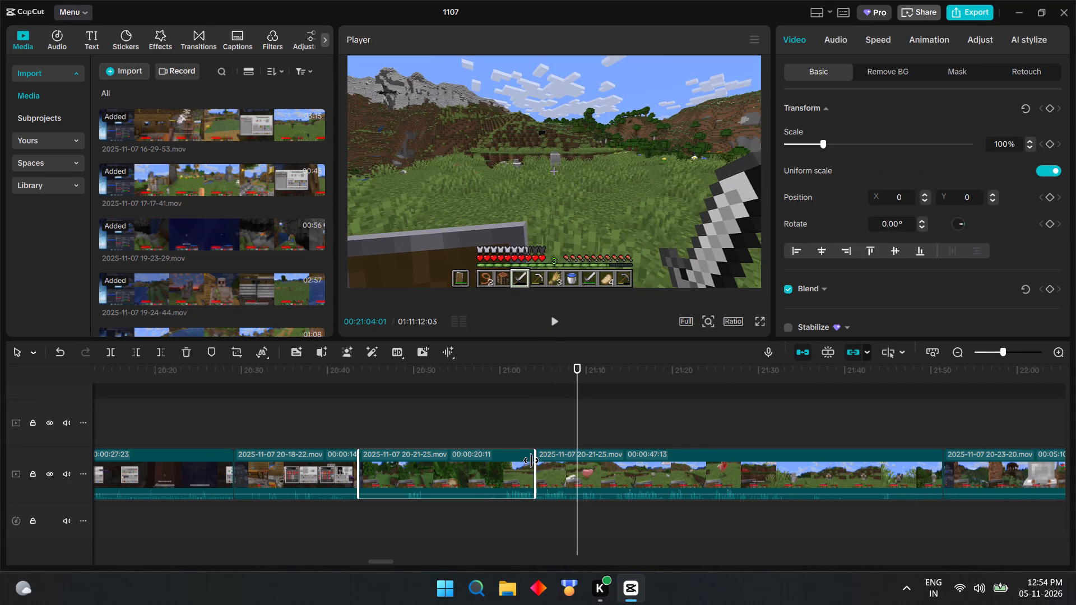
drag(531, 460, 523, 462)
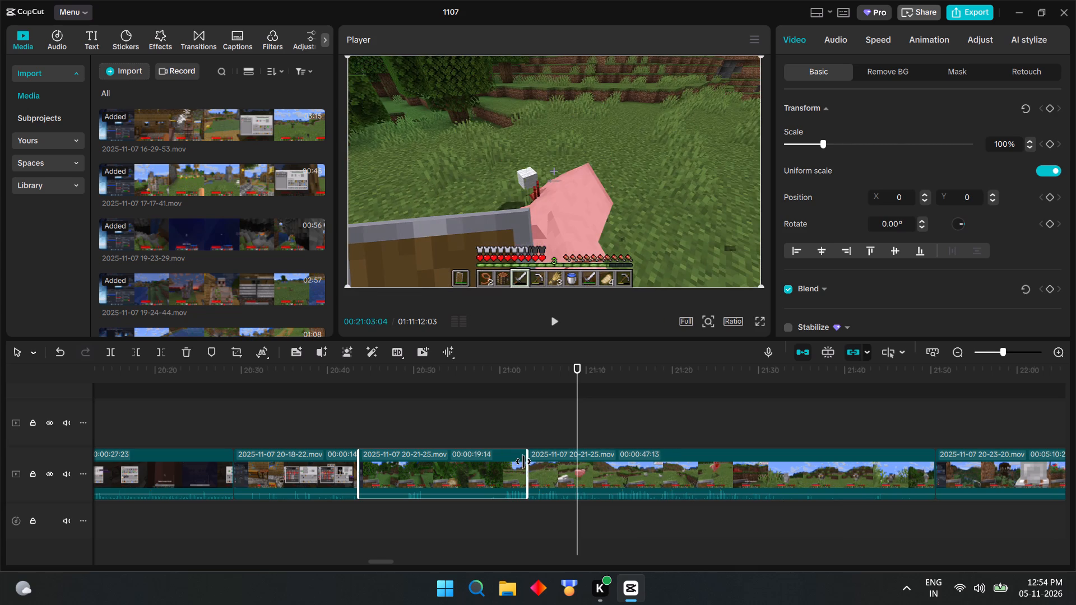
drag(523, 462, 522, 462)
click(475, 435)
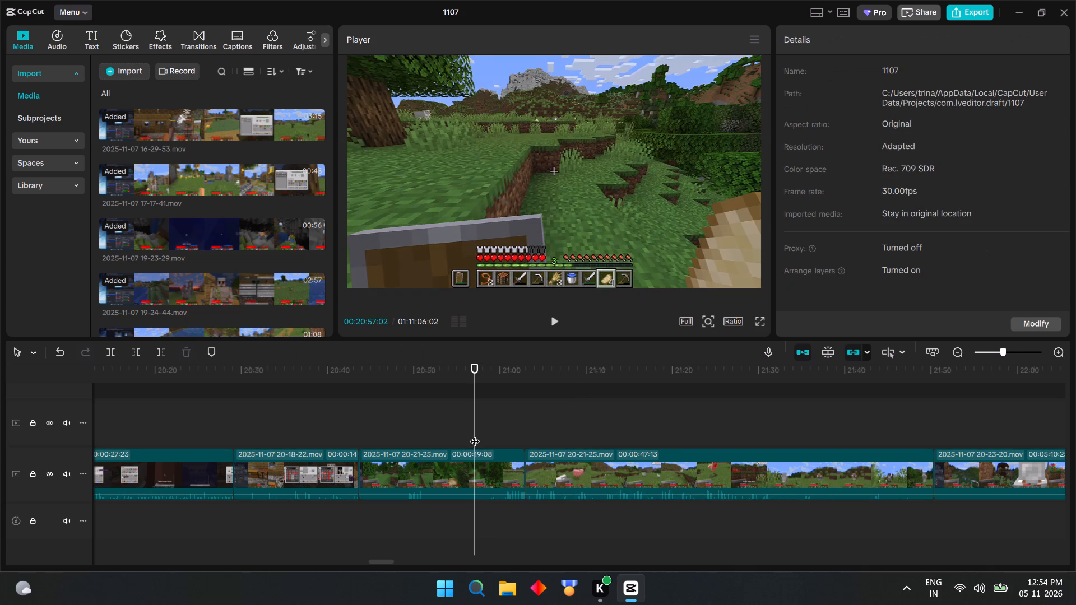
drag(475, 432, 513, 425)
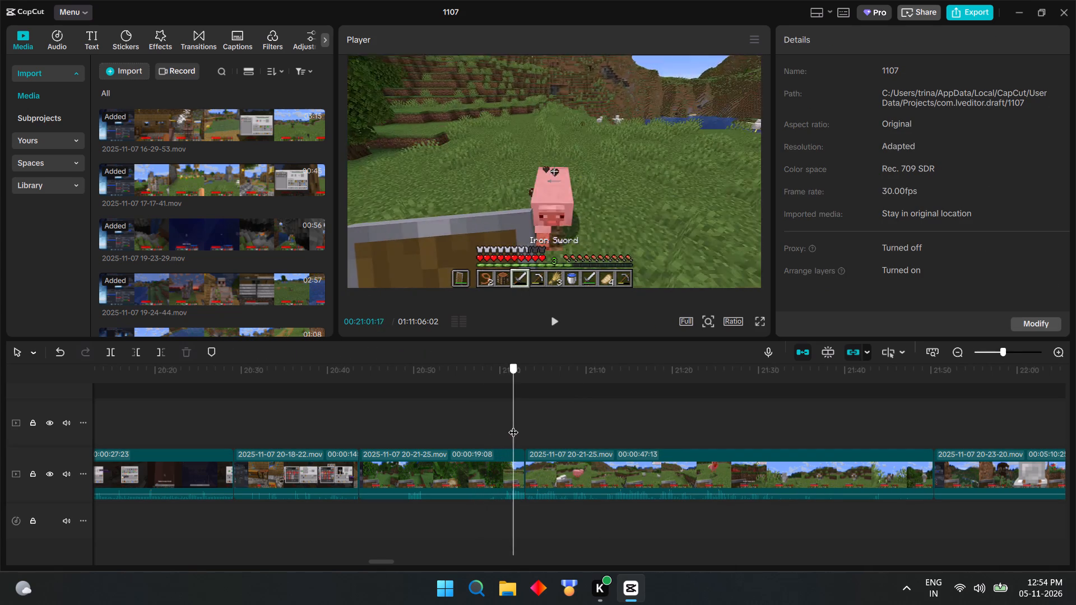
drag(513, 425, 521, 424)
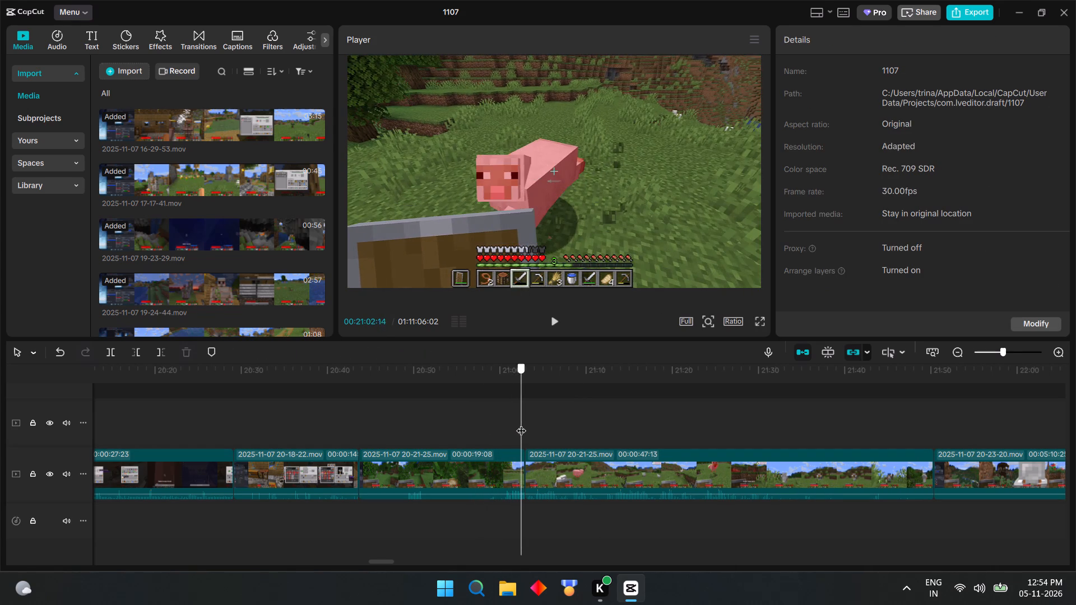
drag(521, 424, 524, 423)
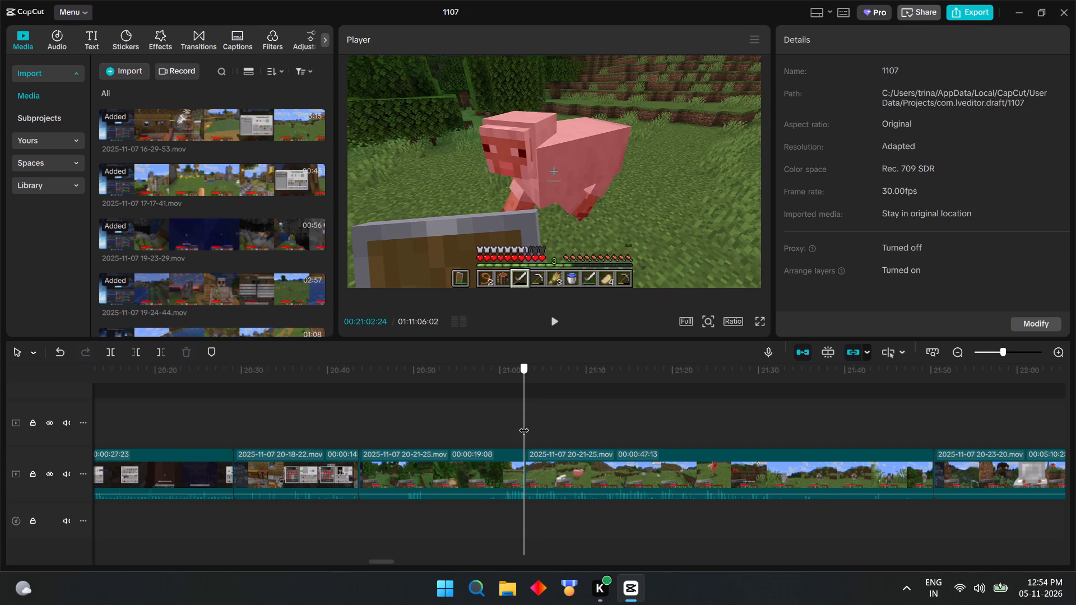
drag(524, 423, 522, 424)
click(518, 453)
drag(523, 453, 539, 447)
click(520, 425)
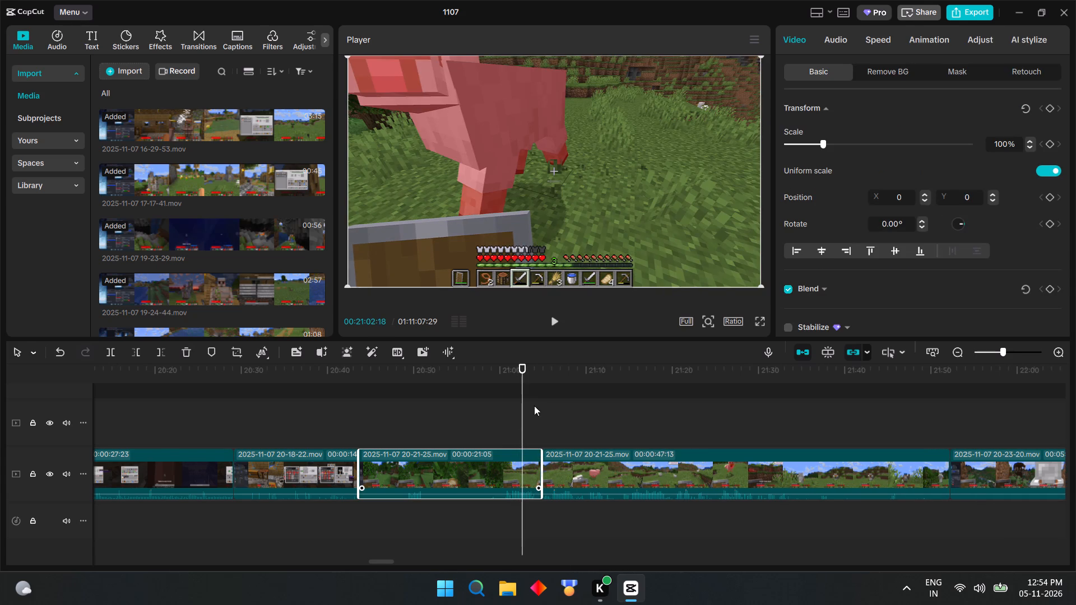
click(551, 319)
click(551, 319)
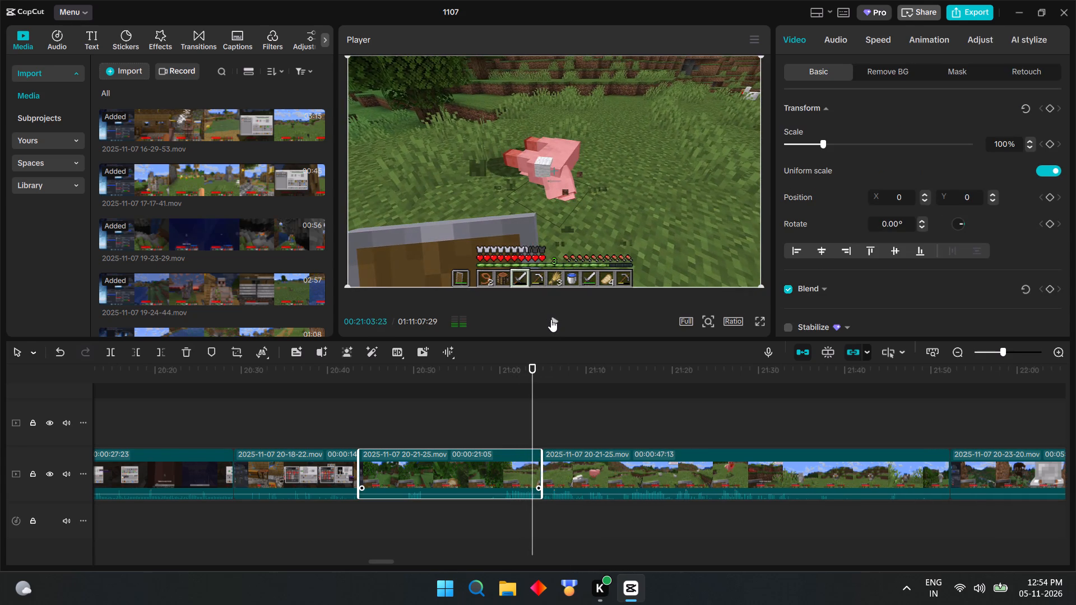
double_click(551, 319)
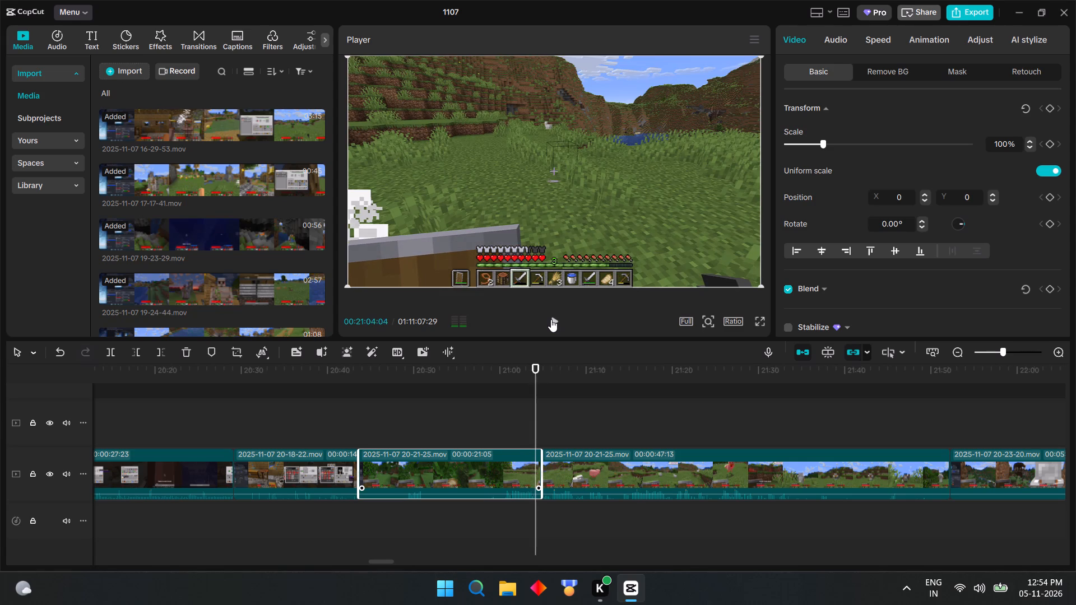
click(551, 319)
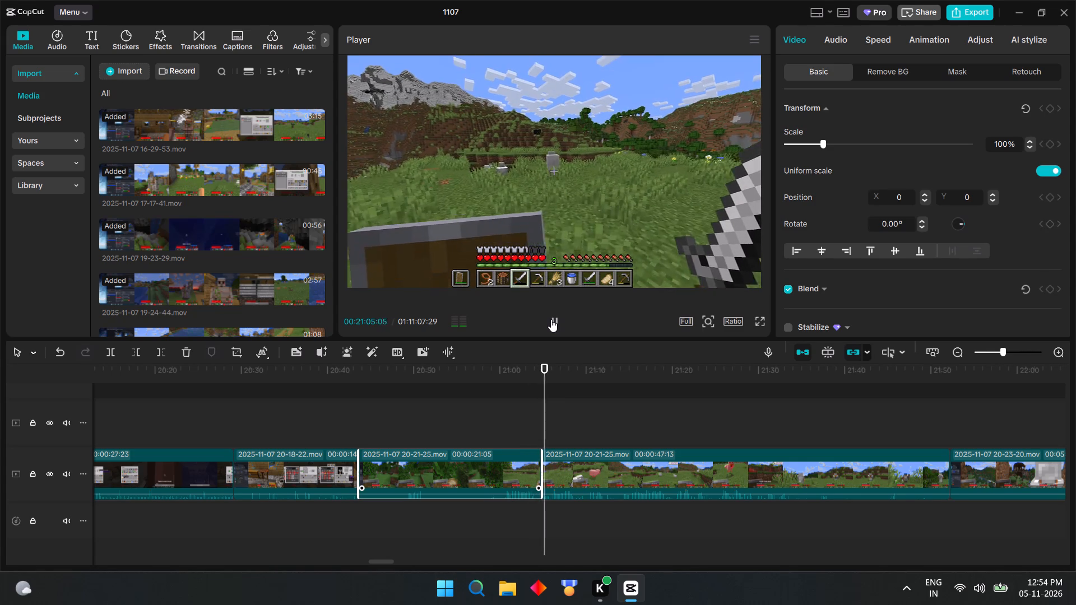
click(551, 319)
click(551, 319)
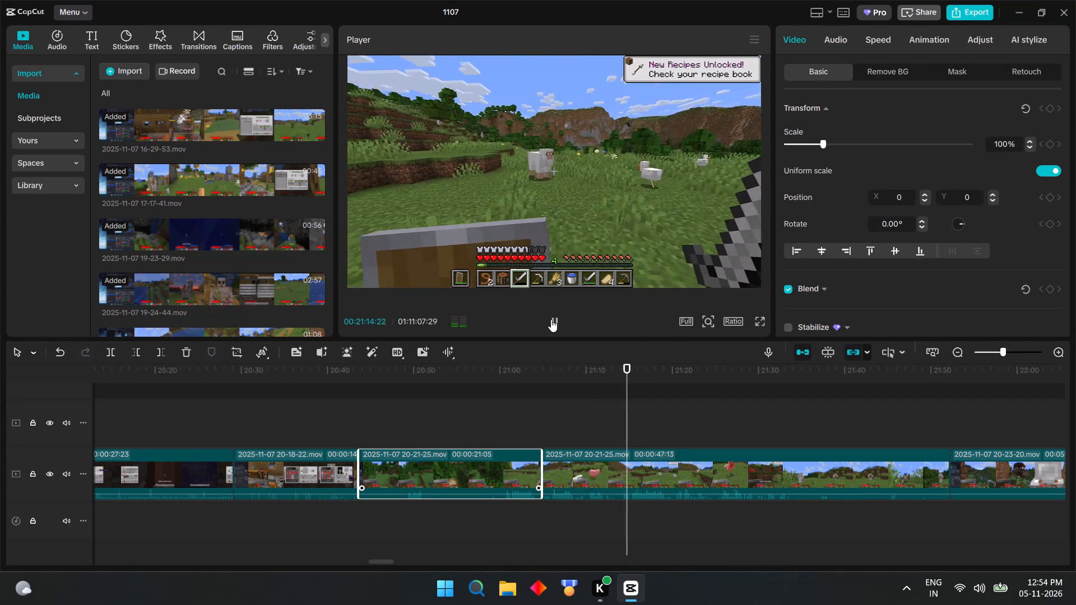
click(551, 319)
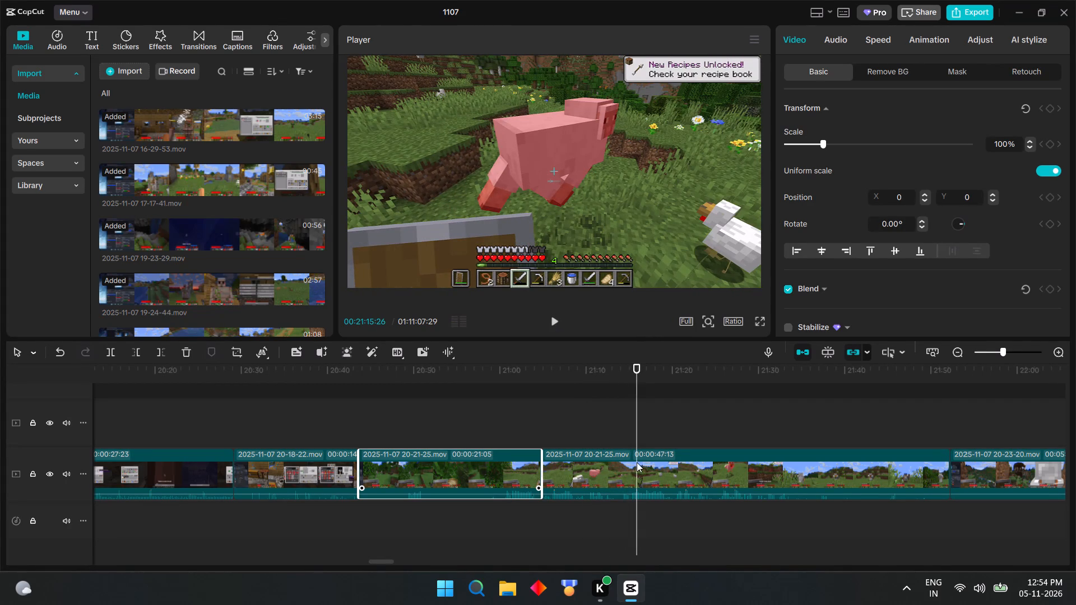
drag(556, 323, 551, 323)
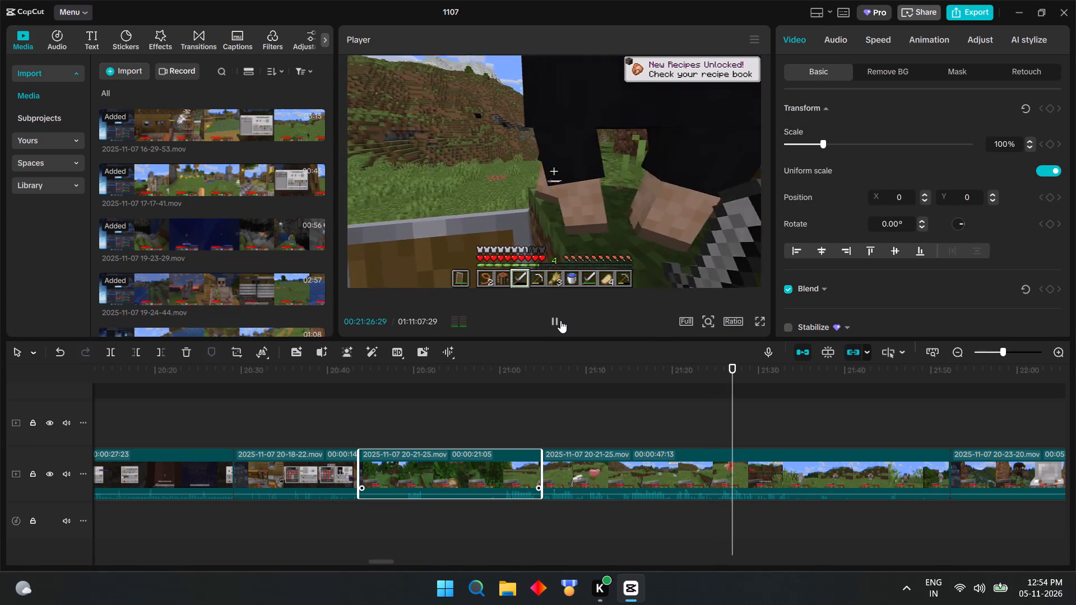
click(562, 320)
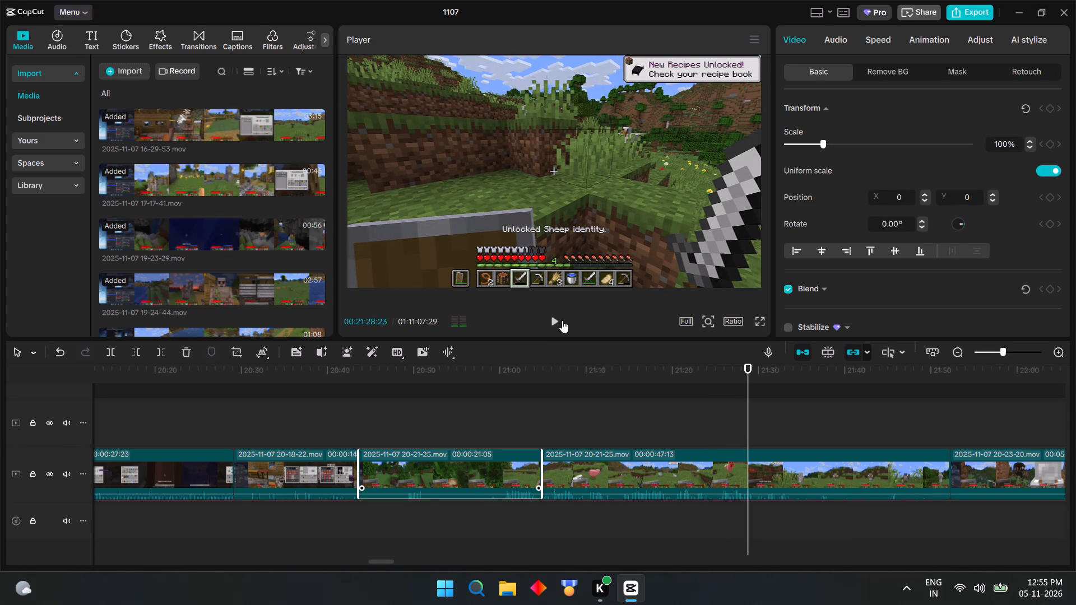
click(734, 430)
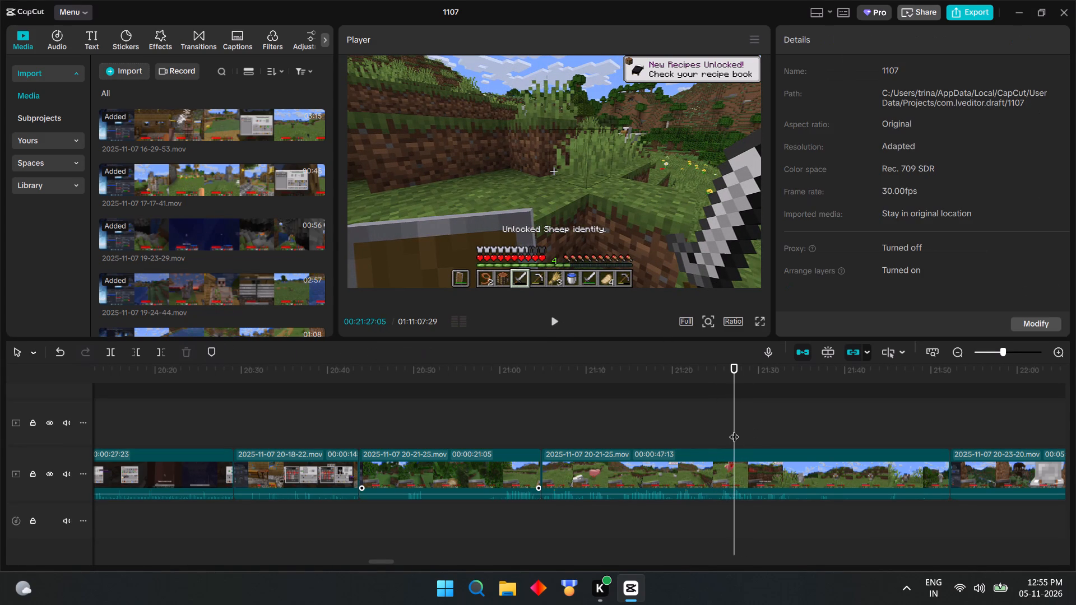
click(727, 431)
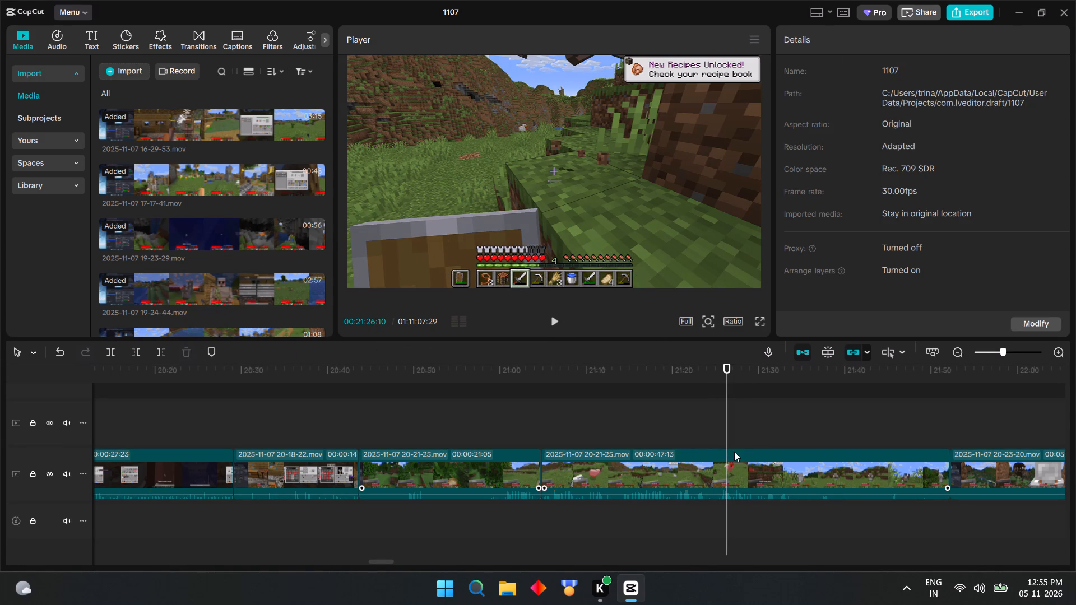
click(715, 434)
click(548, 320)
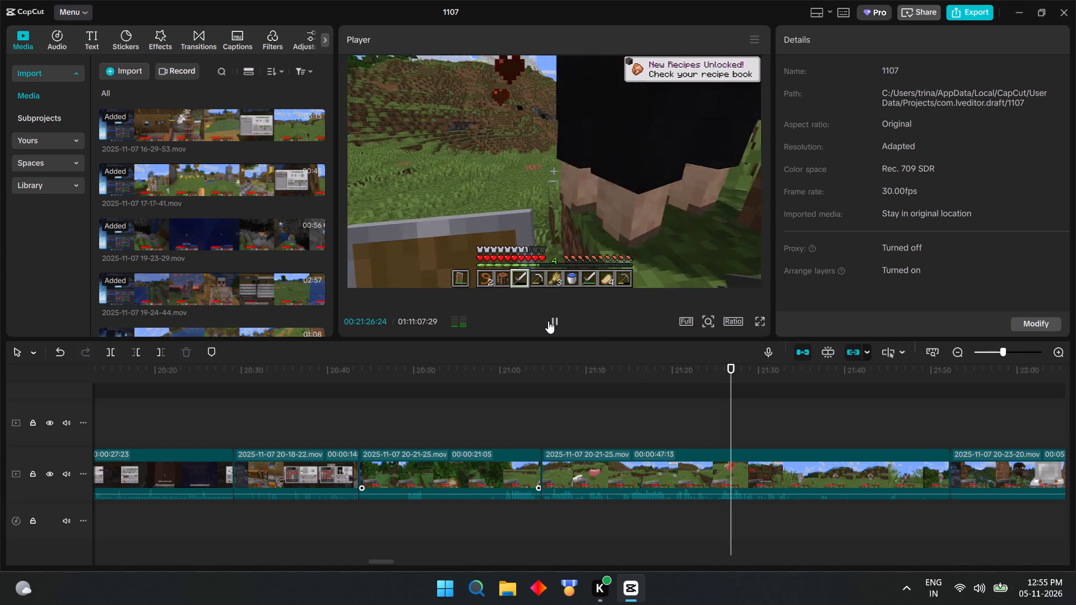
click(548, 321)
click(723, 434)
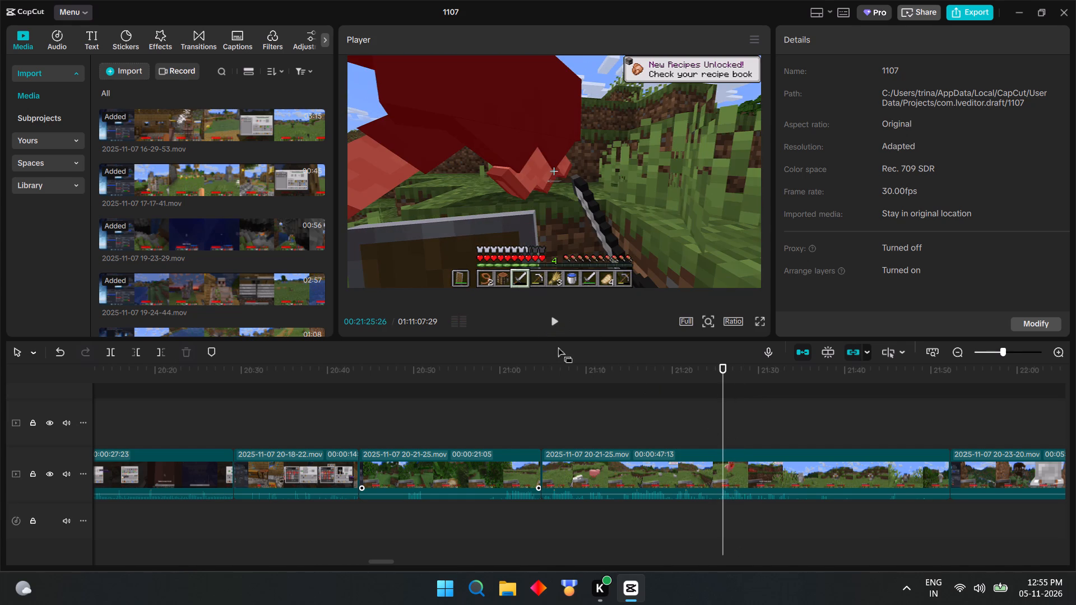
click(550, 322)
click(550, 322)
double_click(550, 322)
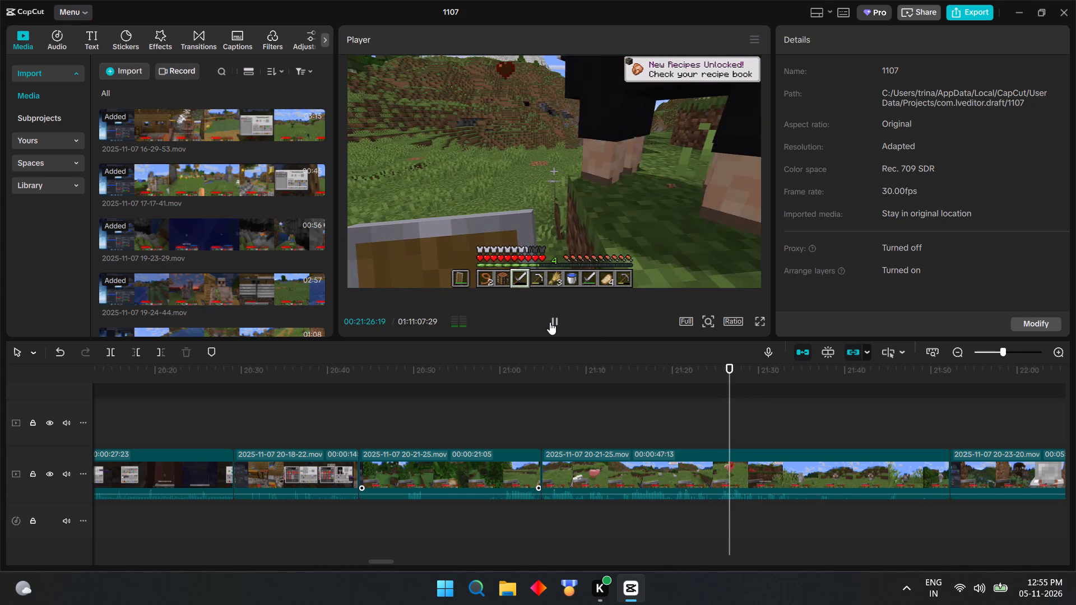
click(731, 469)
key(ctrl+b)
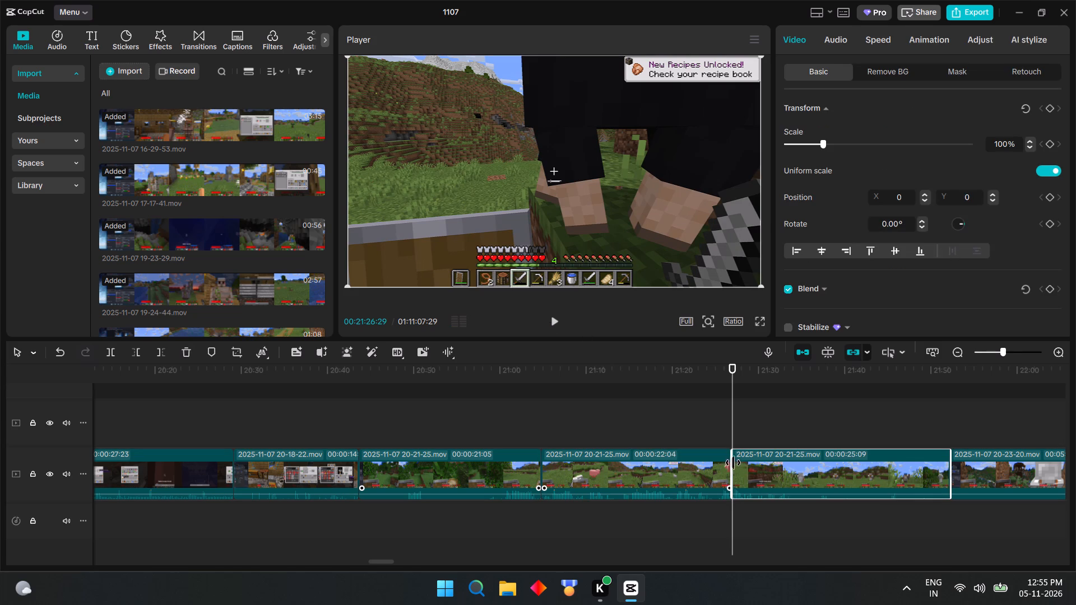
drag(731, 459, 757, 448)
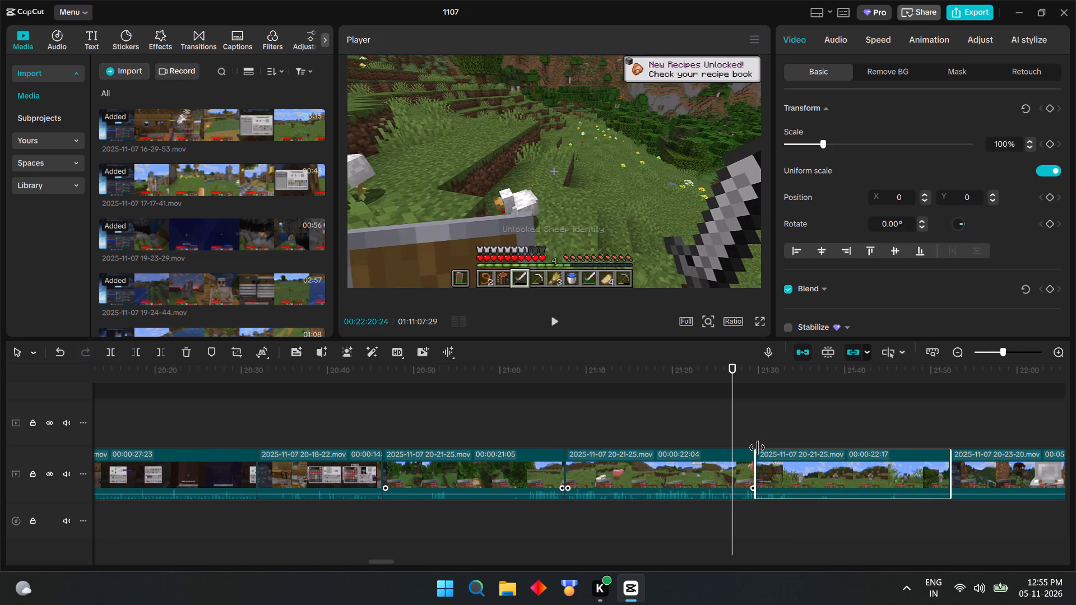
drag(757, 448, 768, 446)
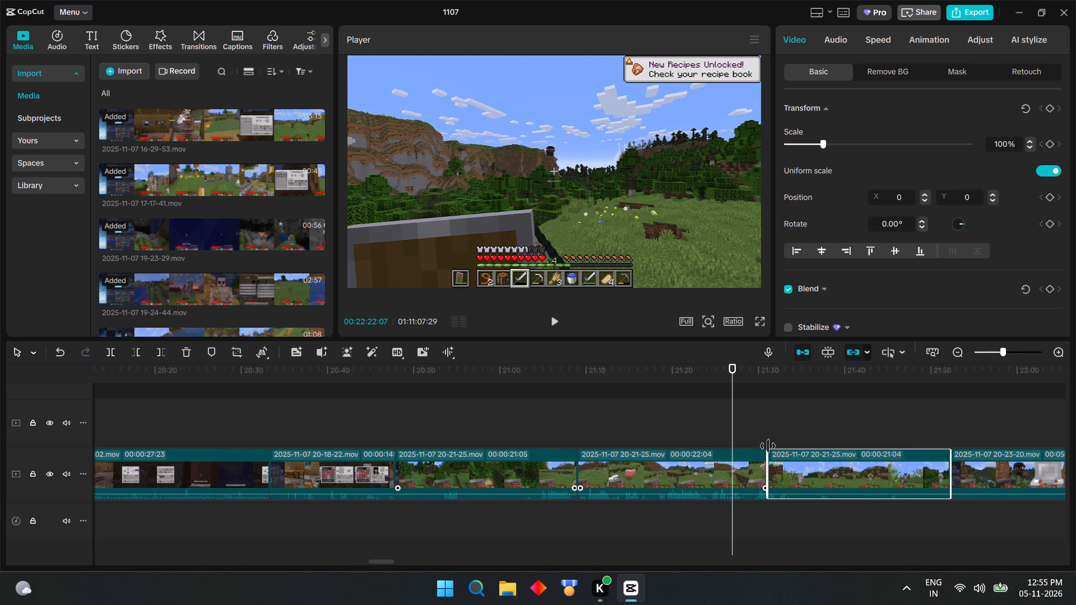
drag(768, 446, 750, 447)
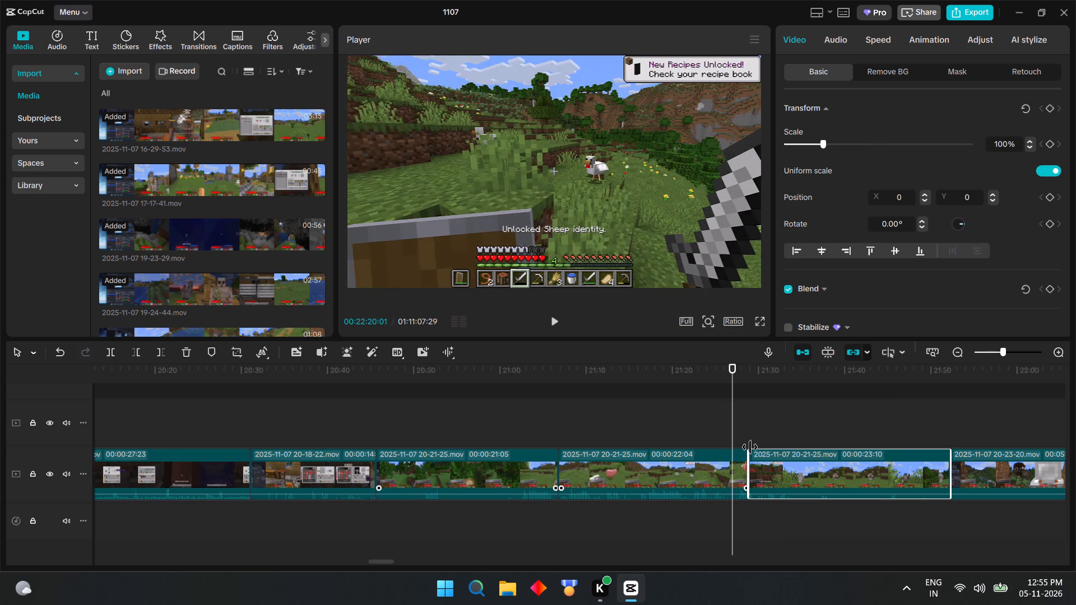
drag(750, 447, 753, 447)
click(555, 322)
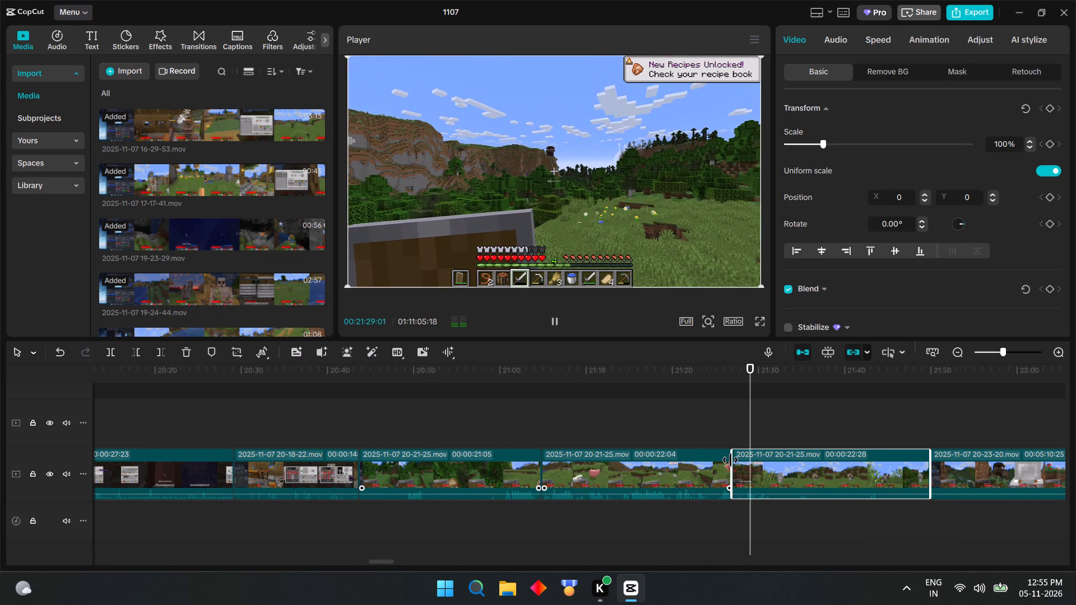
drag(730, 460, 736, 455)
click(716, 433)
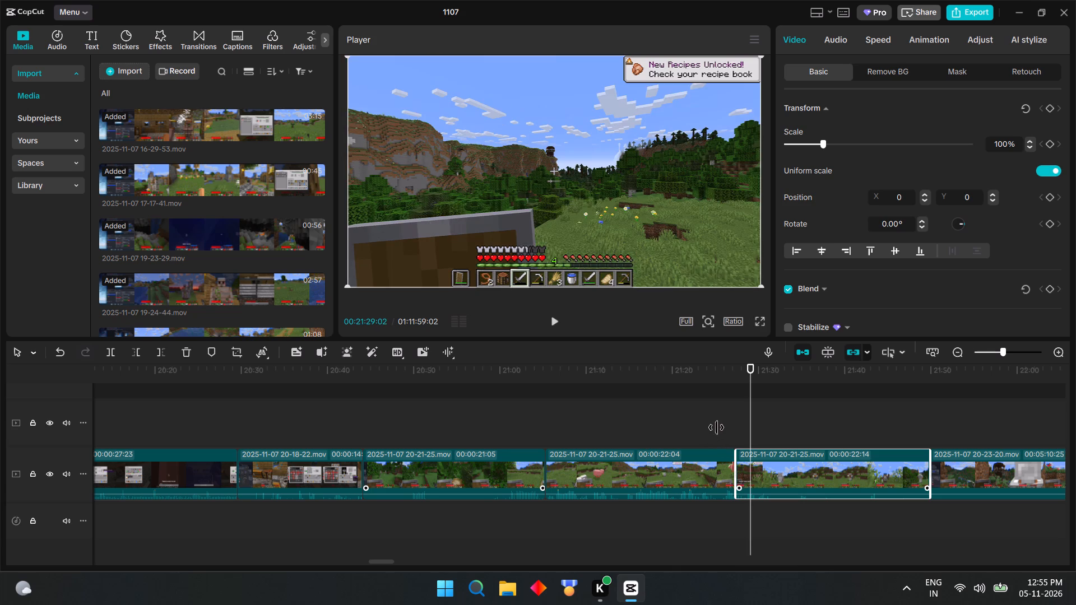
click(554, 323)
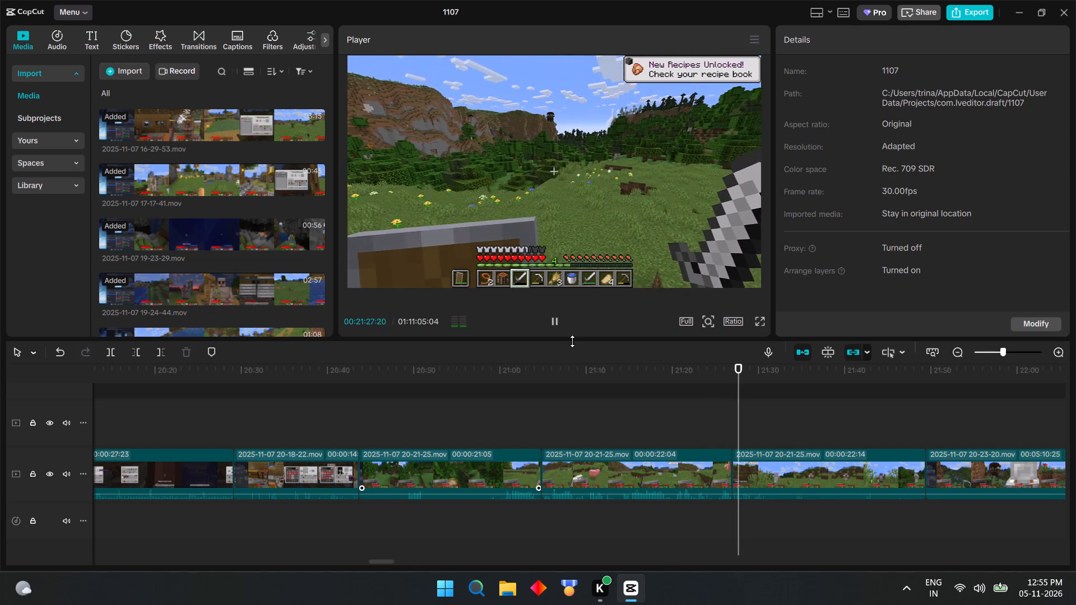
click(730, 464)
drag(731, 459, 730, 460)
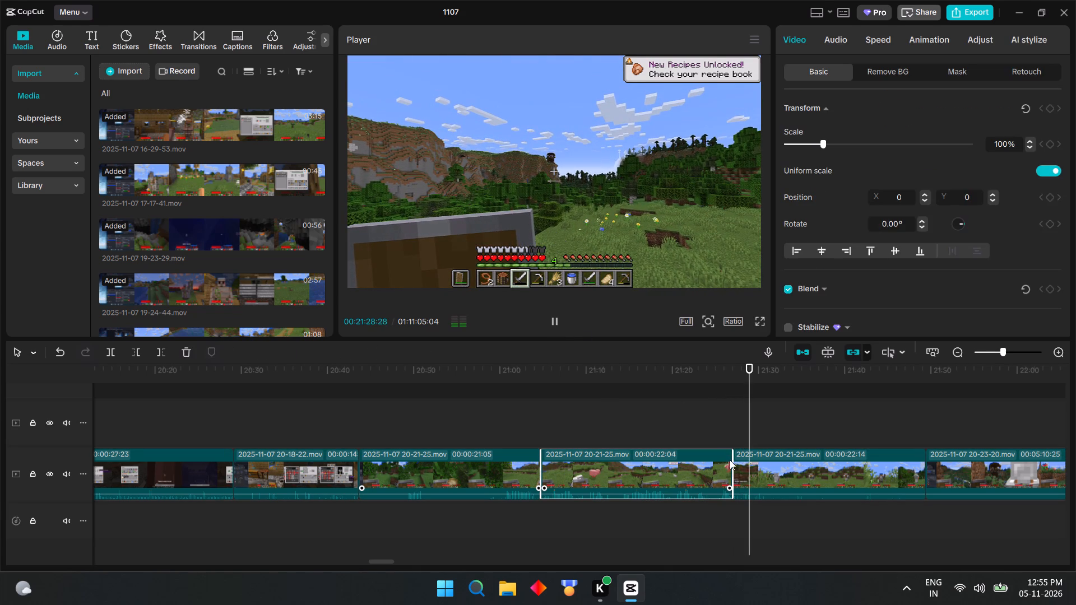
drag(730, 460, 725, 461)
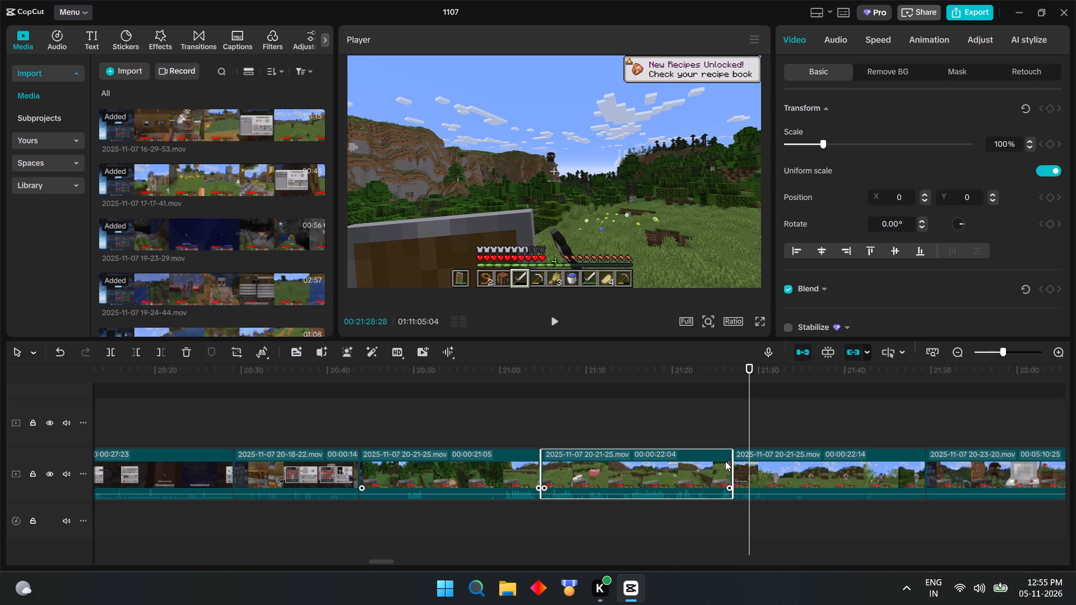
drag(725, 461, 722, 461)
ctrl+scroll(774, 482, up, 6)
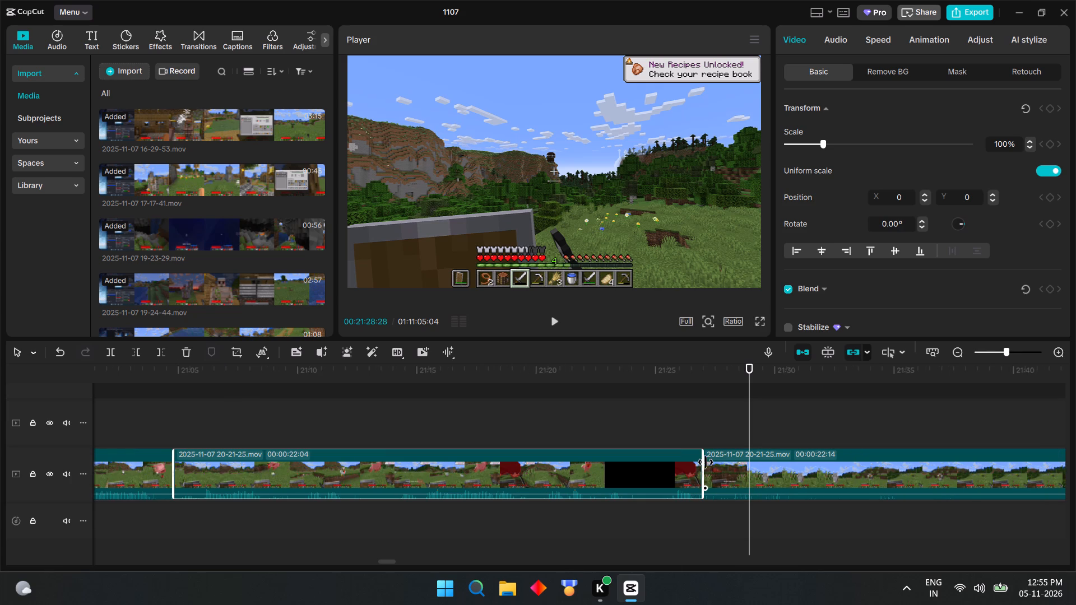
drag(705, 465, 695, 468)
click(704, 471)
drag(696, 471, 718, 467)
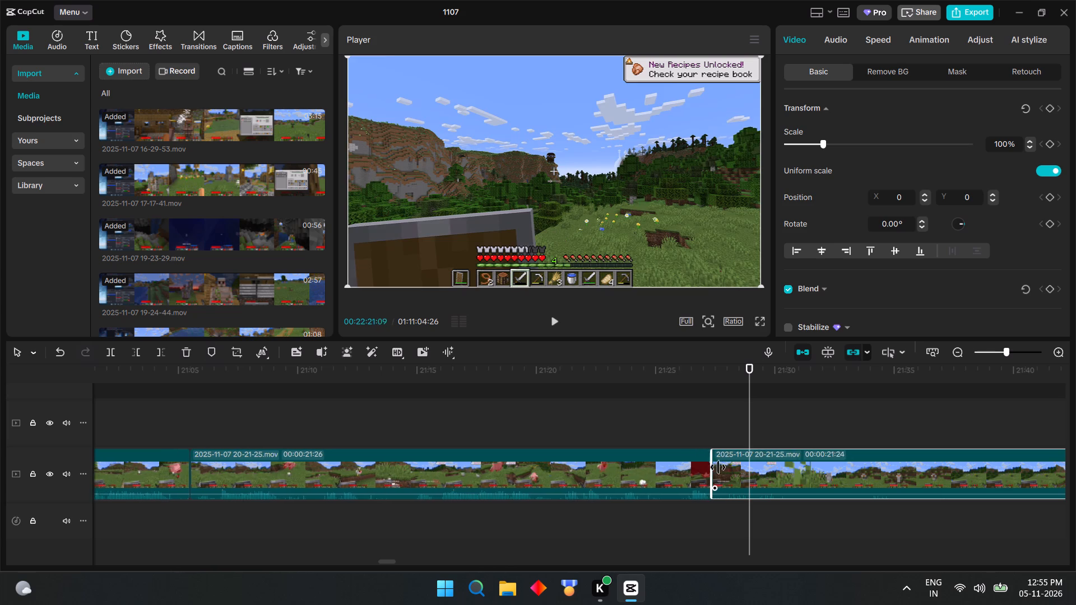
drag(718, 467, 720, 467)
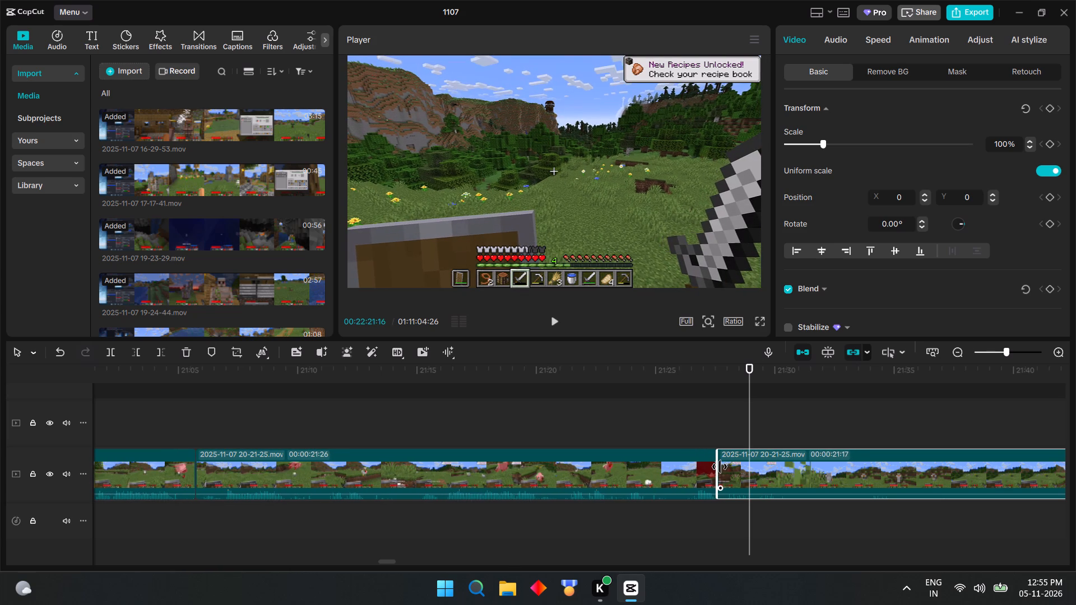
drag(720, 467, 694, 470)
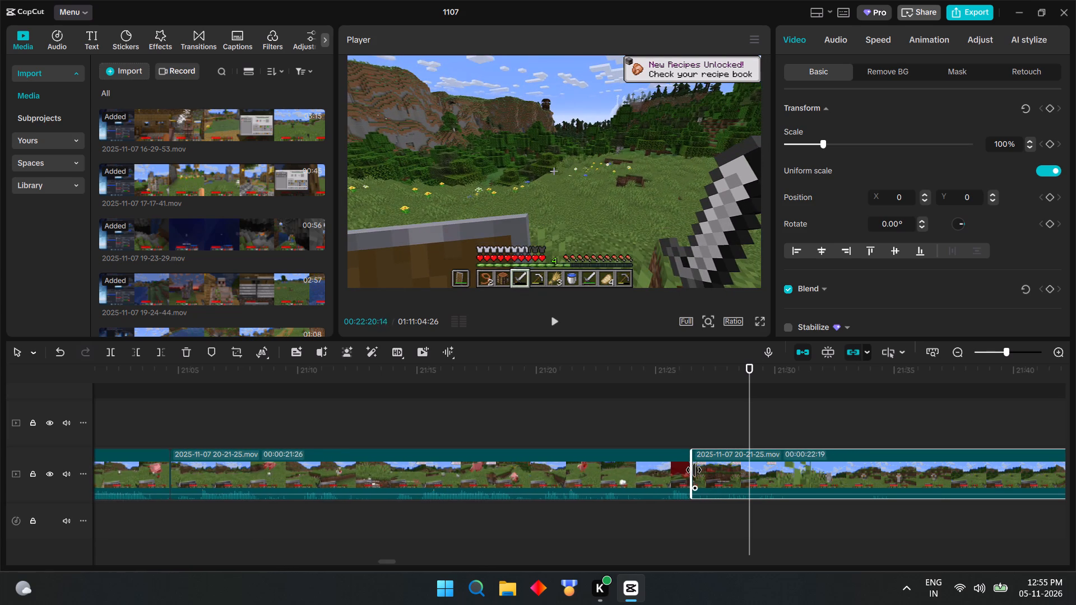
drag(694, 470, 701, 467)
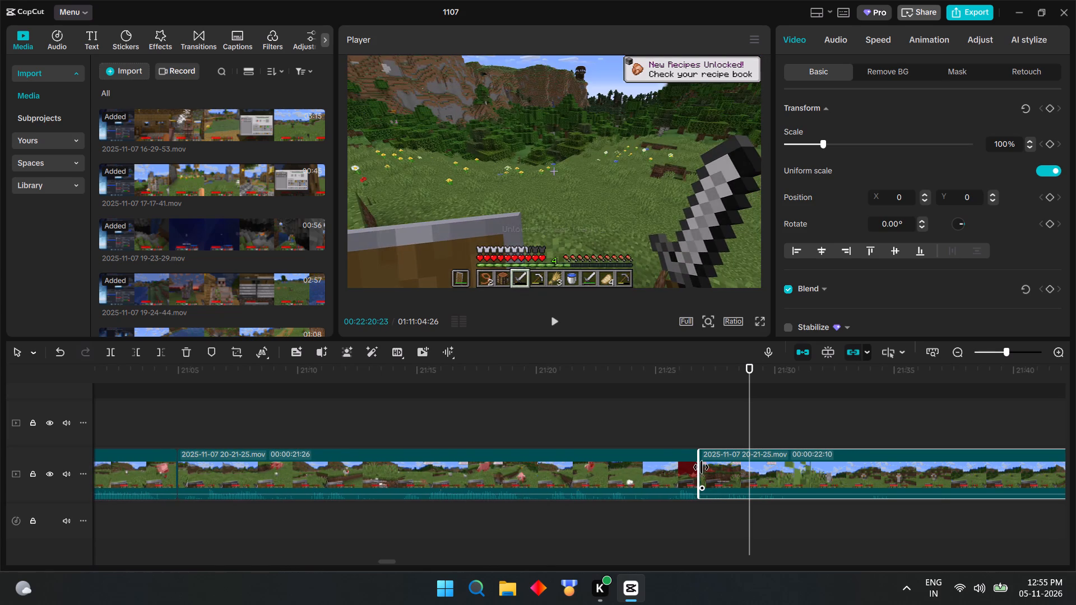
drag(701, 467, 706, 466)
click(693, 422)
click(553, 322)
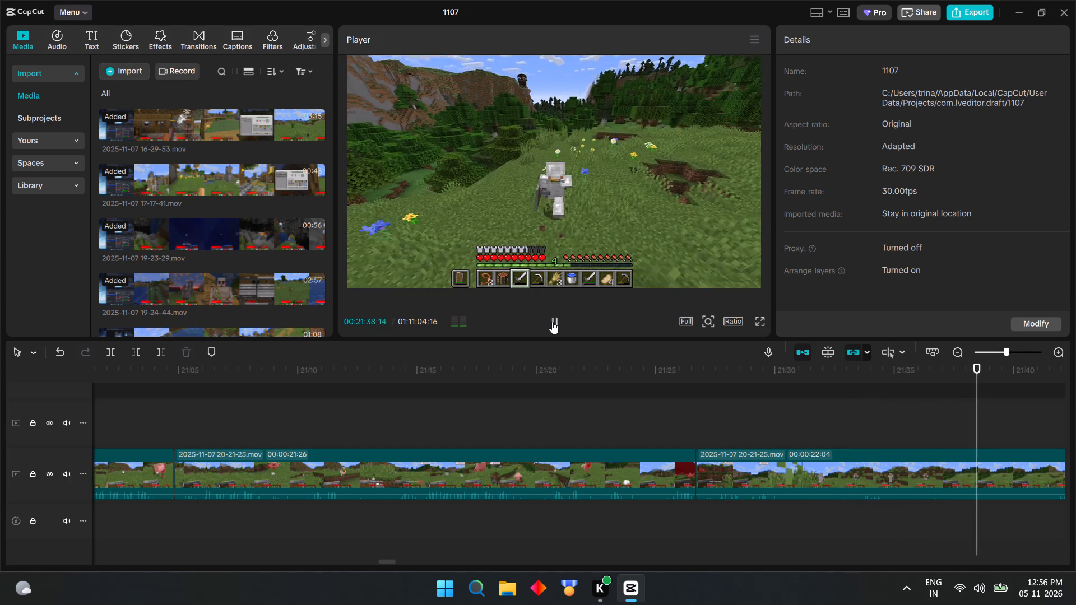
click(552, 322)
click(990, 486)
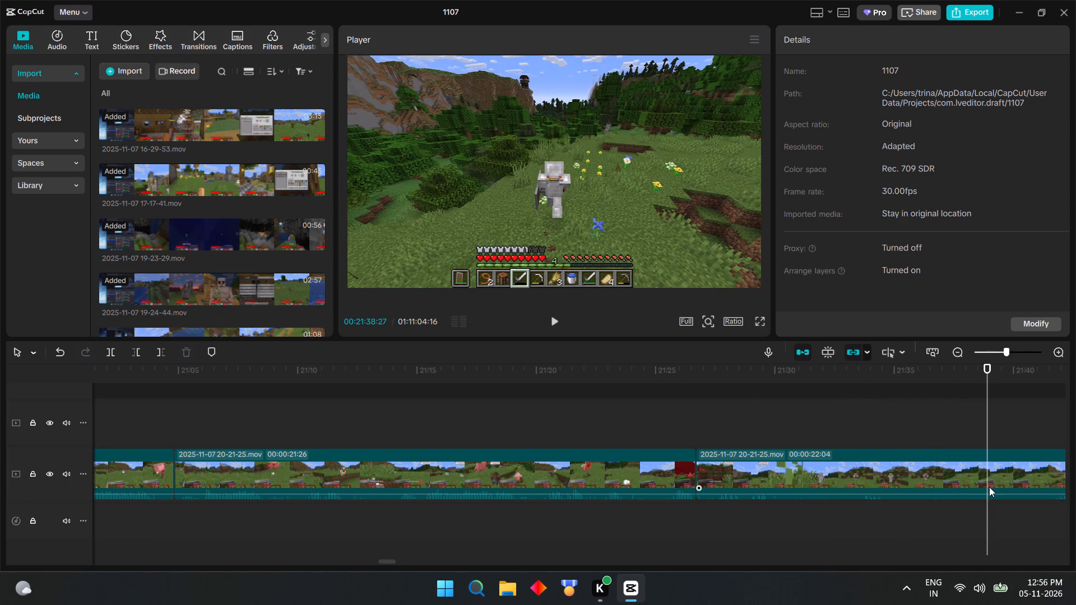
key(ctrl+b)
ctrl+scroll(990, 527, down, 15)
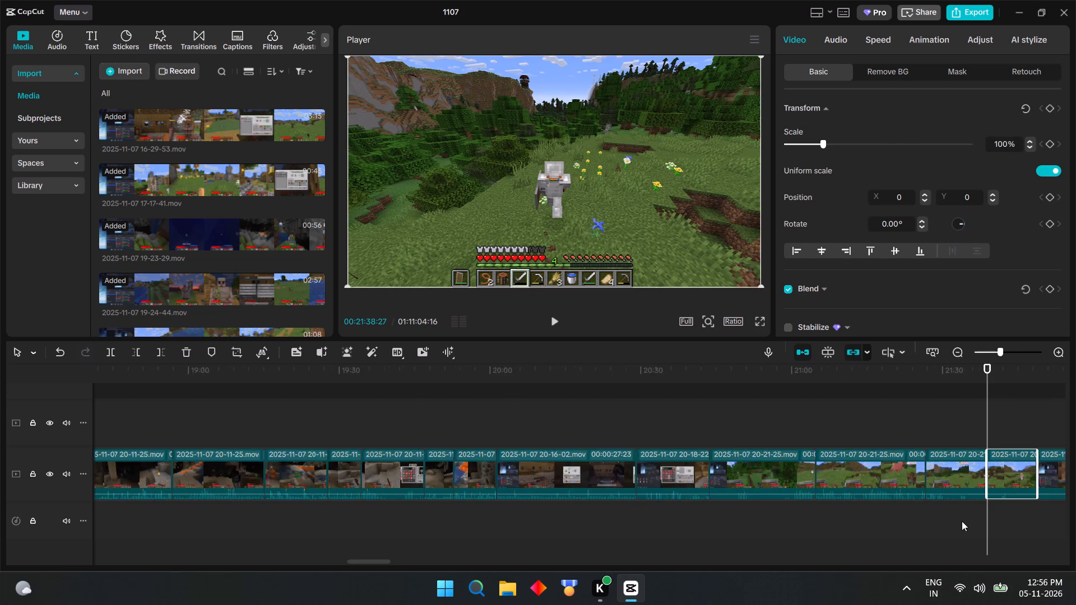
ctrl+scroll(962, 521, down, 8)
ctrl+scroll(962, 522, up, 3)
click(556, 319)
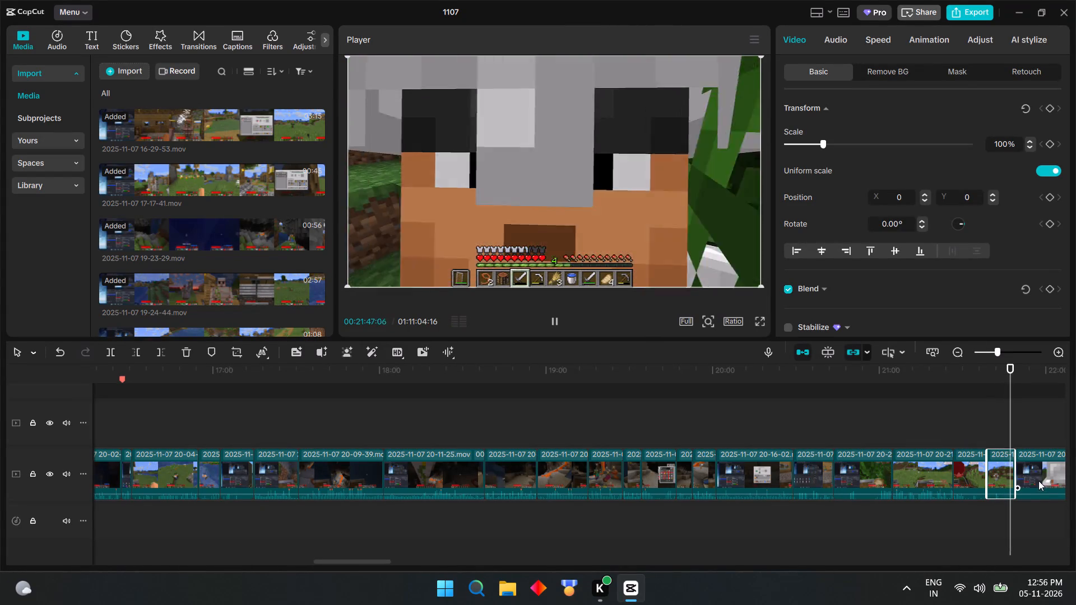
click(1001, 464)
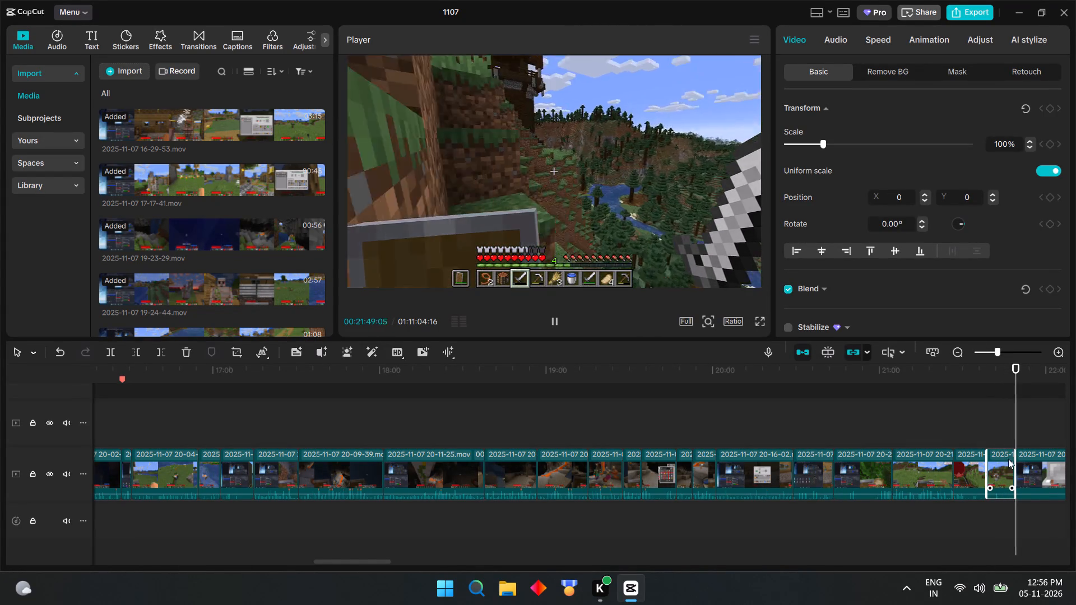
click(1008, 421)
click(1004, 457)
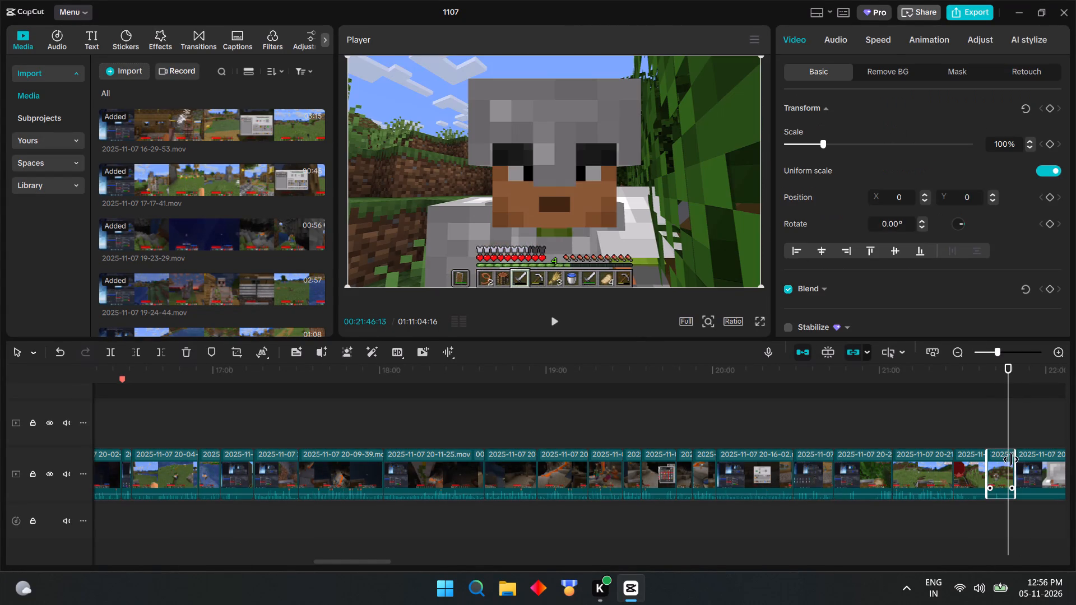
drag(1013, 459, 999, 462)
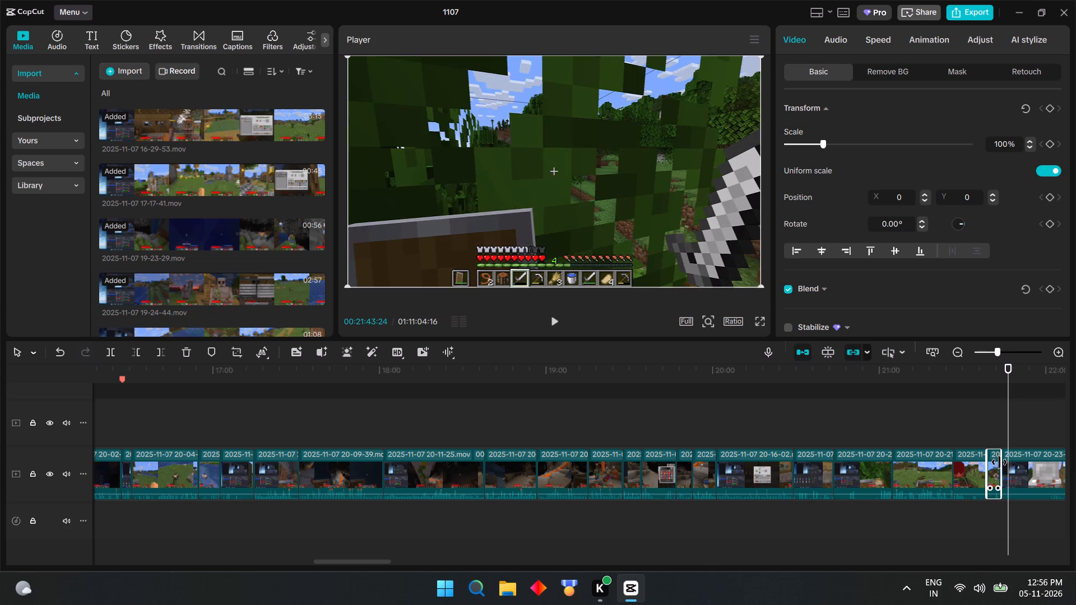
drag(999, 462, 996, 462)
click(985, 430)
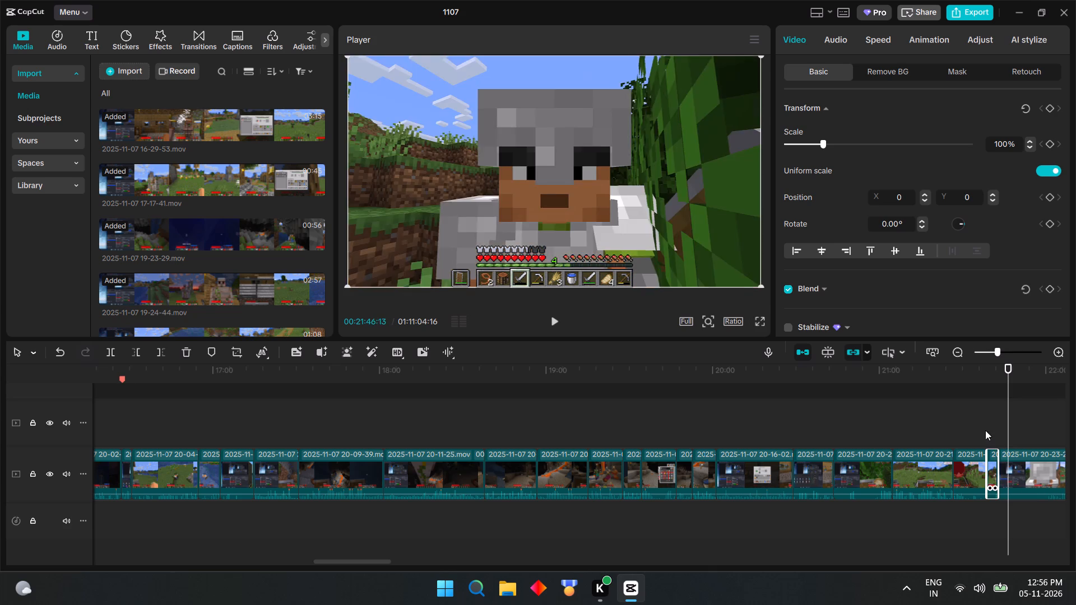
click(984, 430)
click(560, 323)
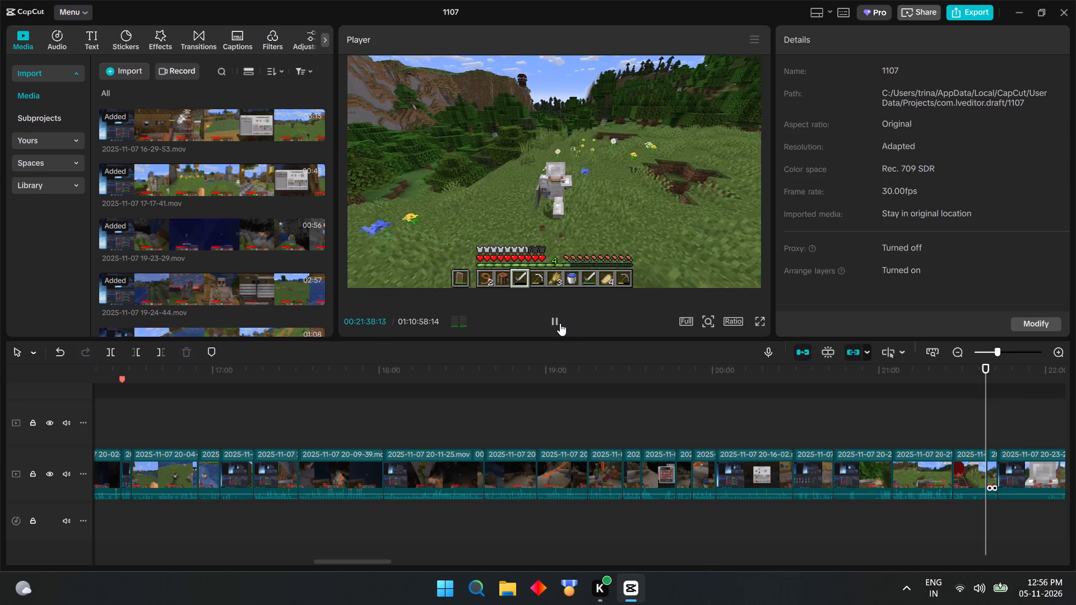
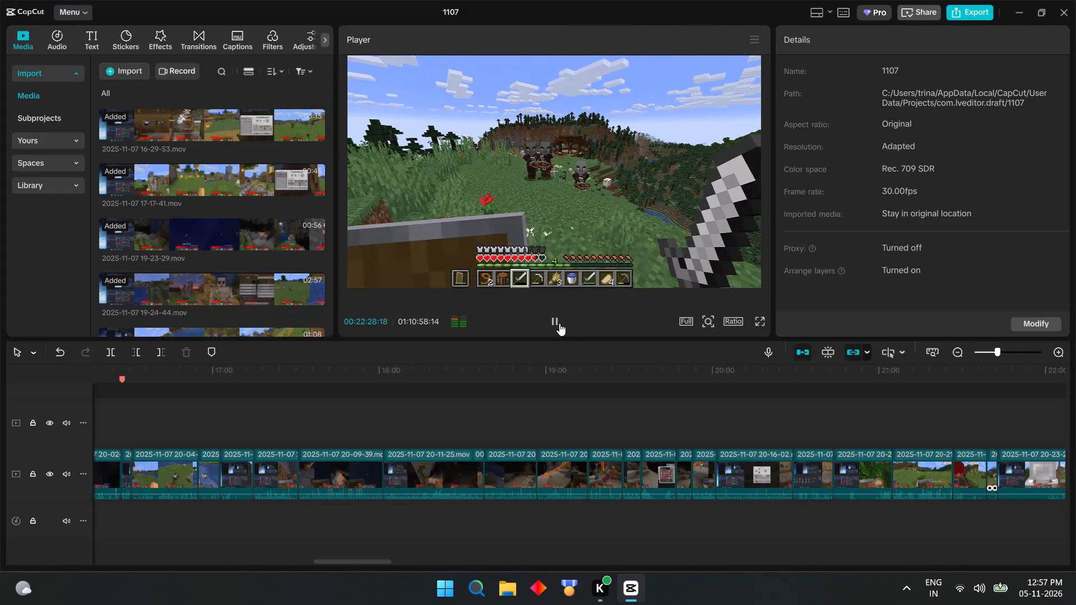
click(558, 327)
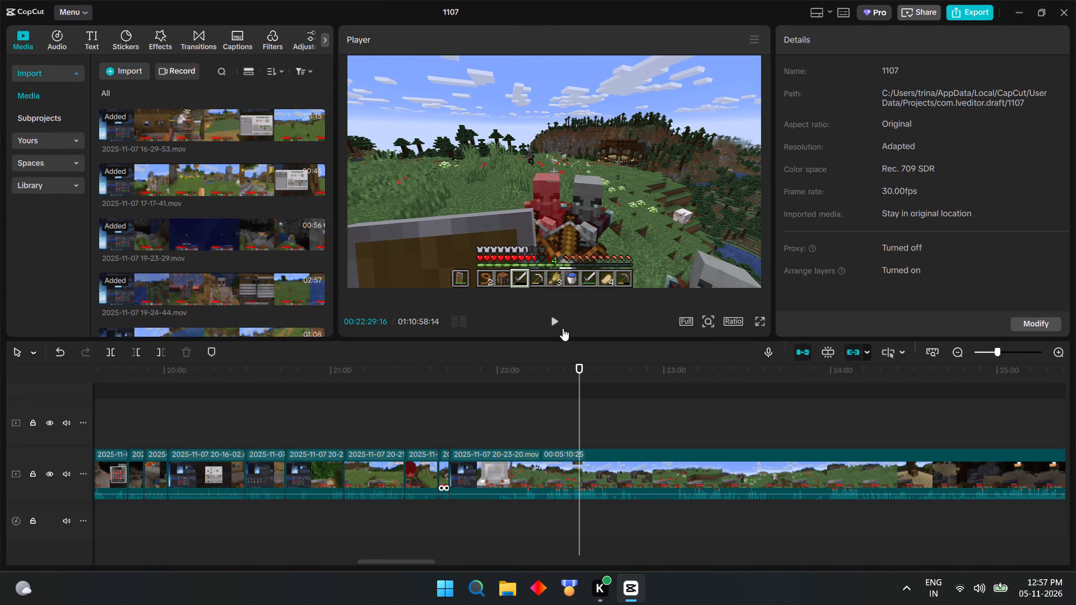
click(563, 328)
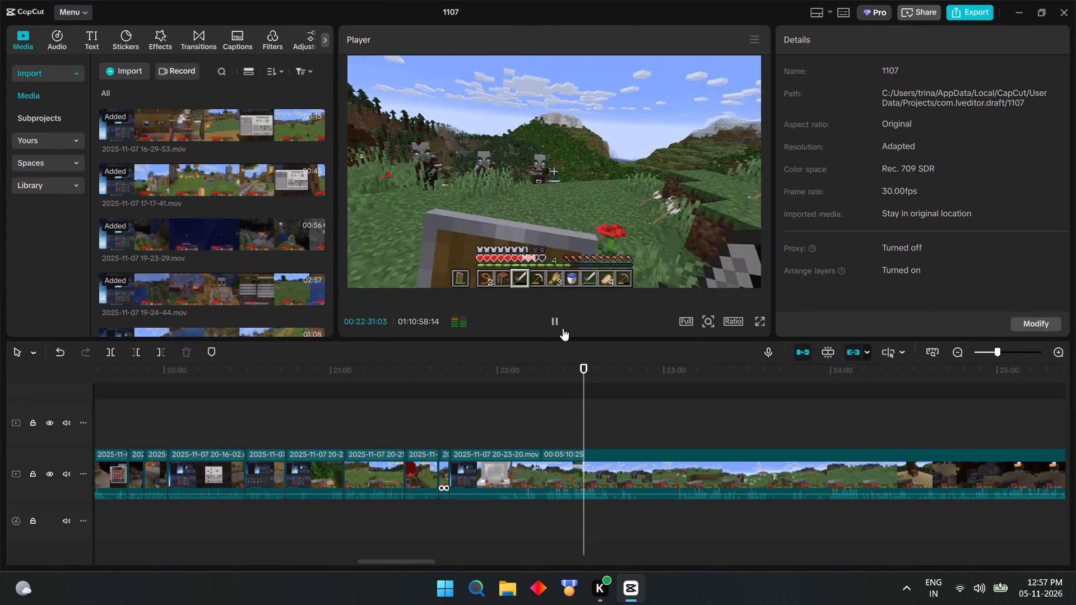
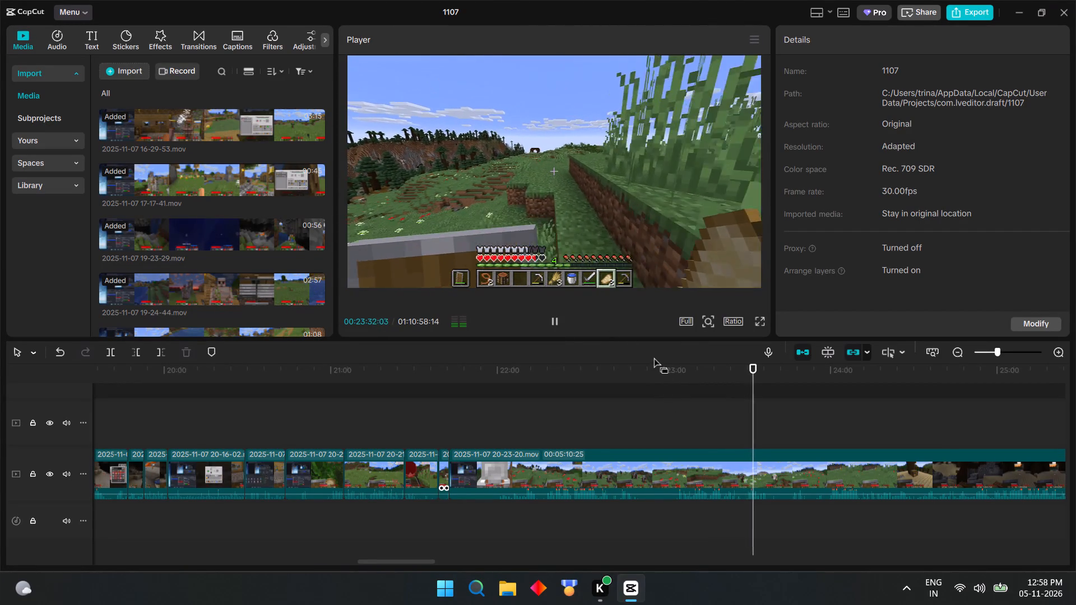
click(559, 316)
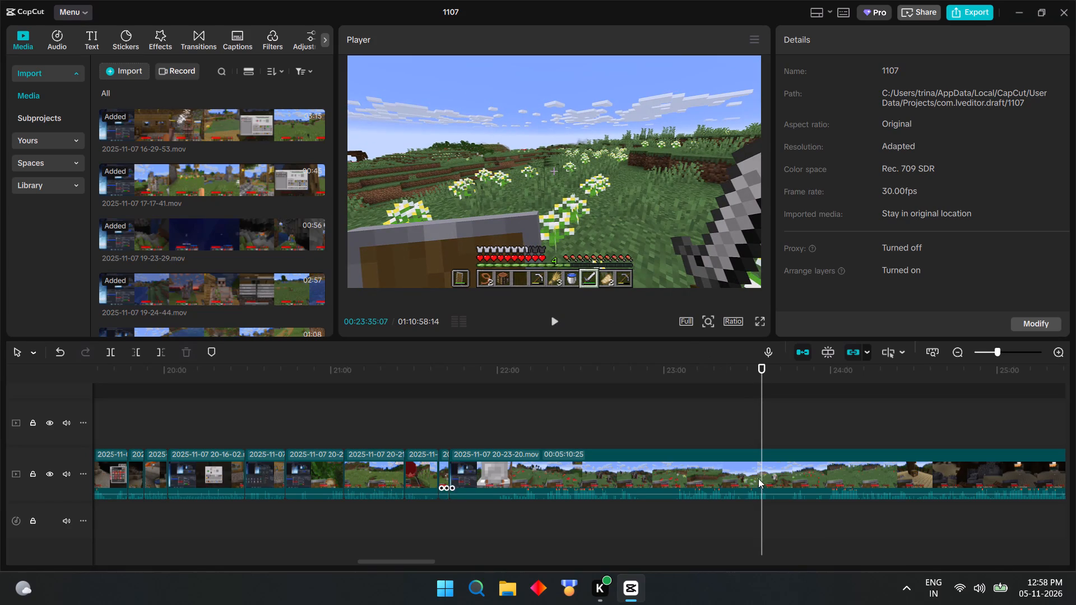
click(761, 481)
key(ctrl+b)
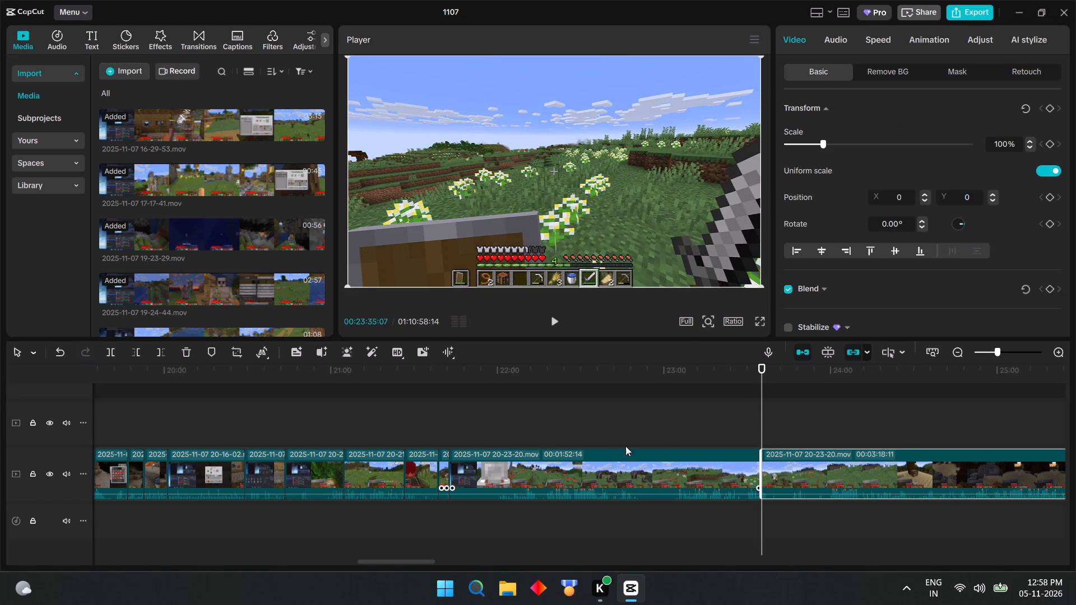
click(634, 428)
click(750, 469)
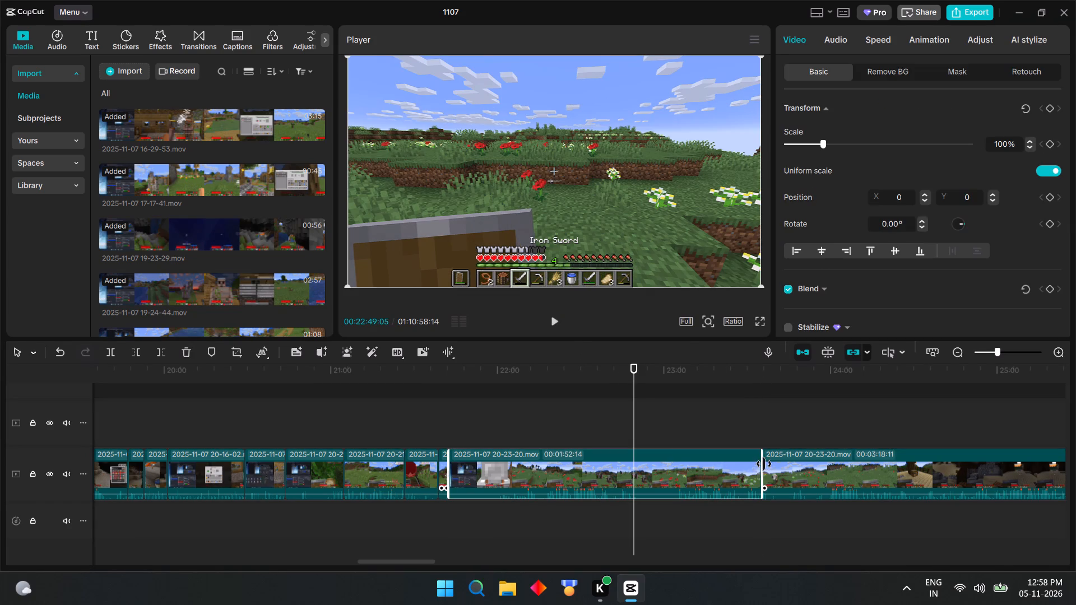
drag(763, 463, 632, 480)
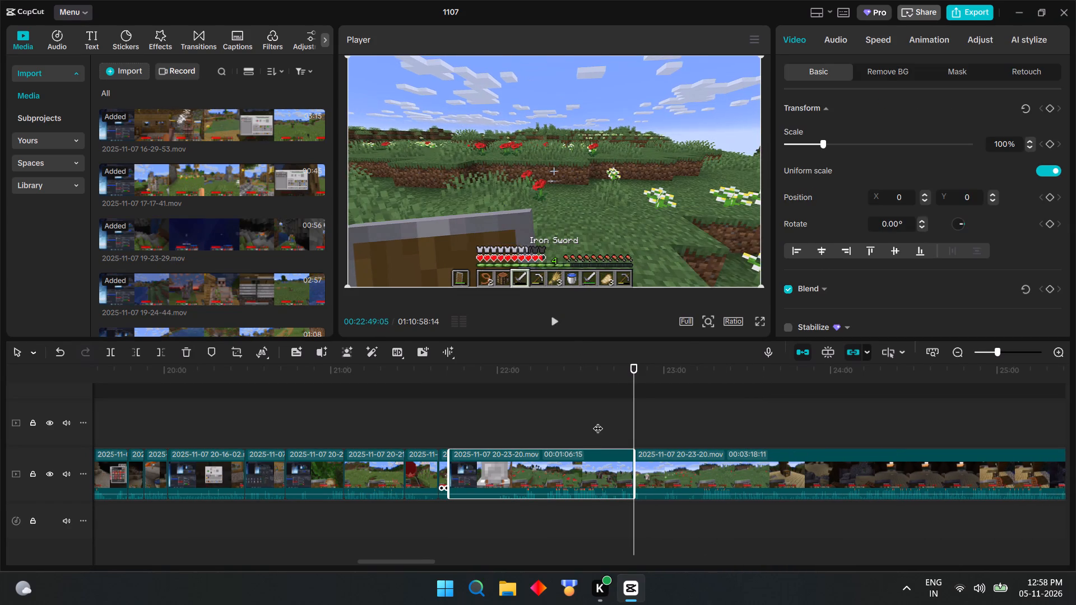
click(598, 421)
Play up to the new cut and trim the first part's end slightly further, to a length of 00:01:05:28.
click(558, 320)
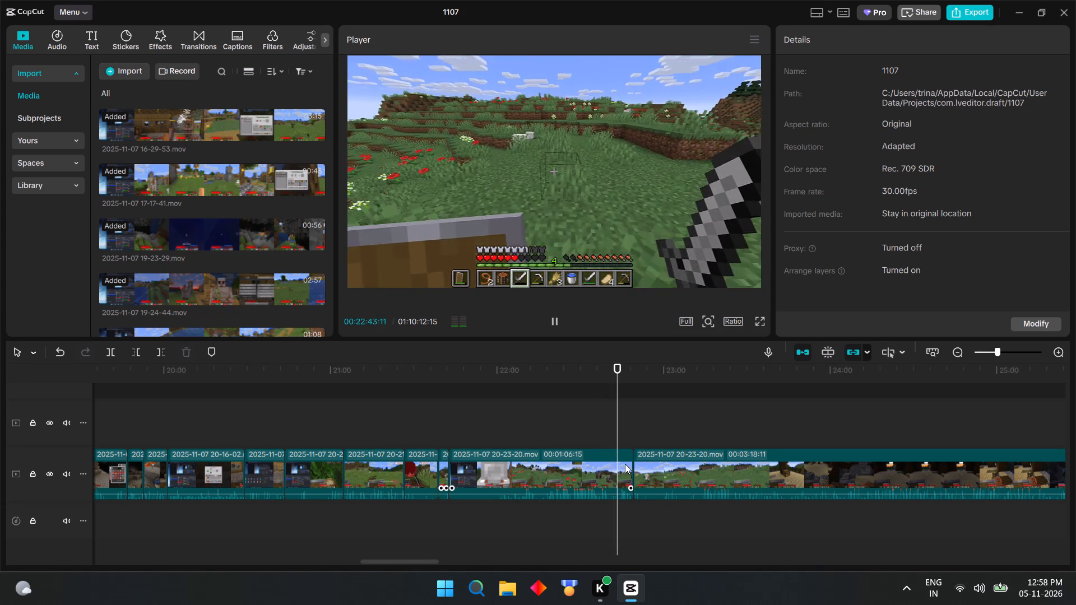
click(623, 464)
drag(633, 462, 628, 462)
Trim the meadow walking off the start of the following 20-23-20 part, shortening it to 00:02:51:20.
click(553, 316)
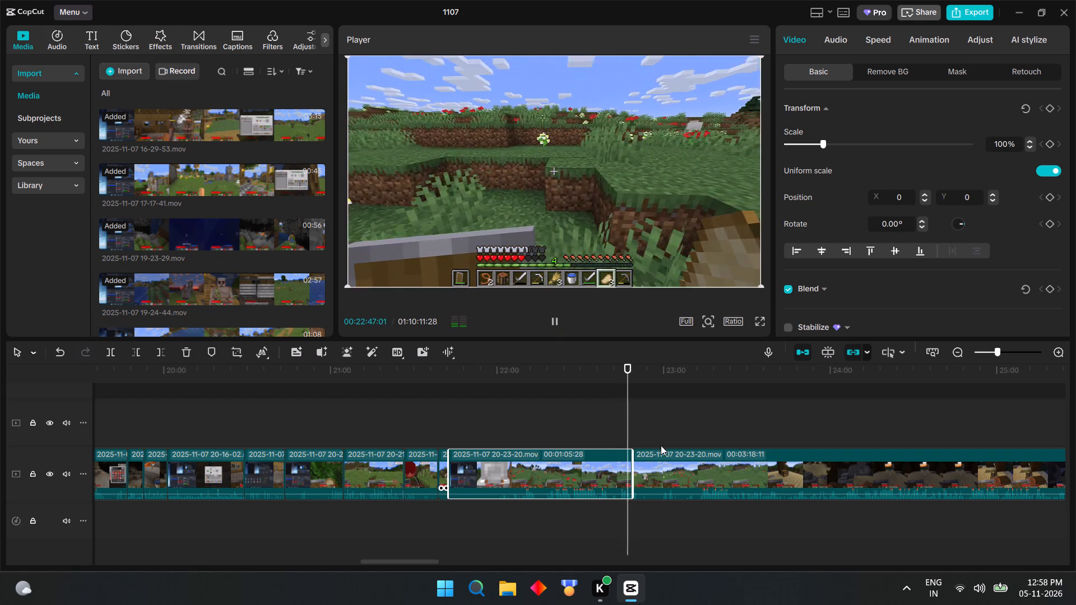
click(643, 469)
drag(631, 467, 639, 467)
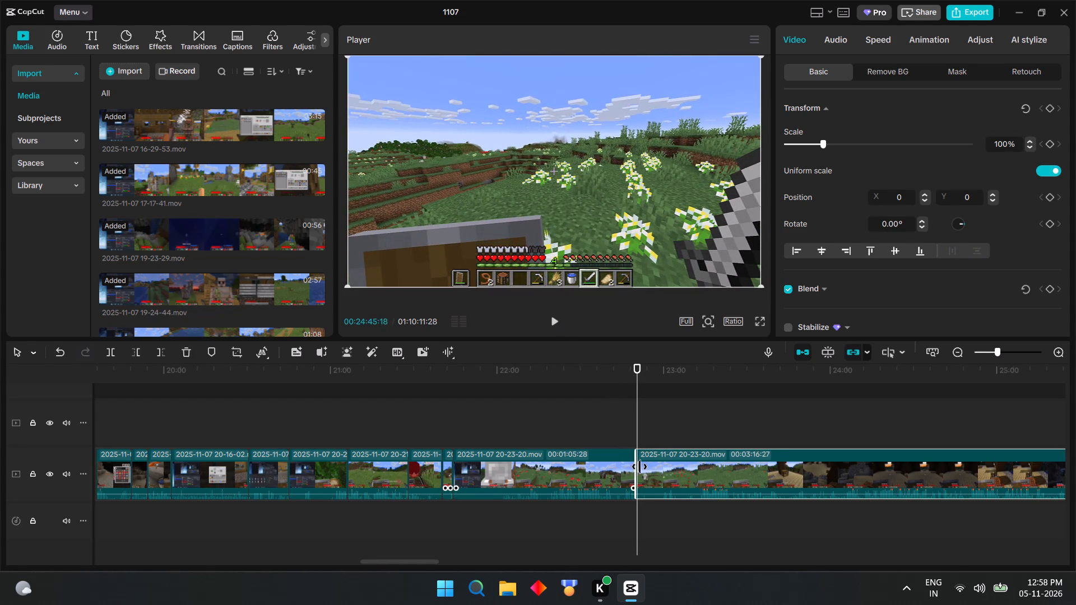
drag(639, 467, 675, 466)
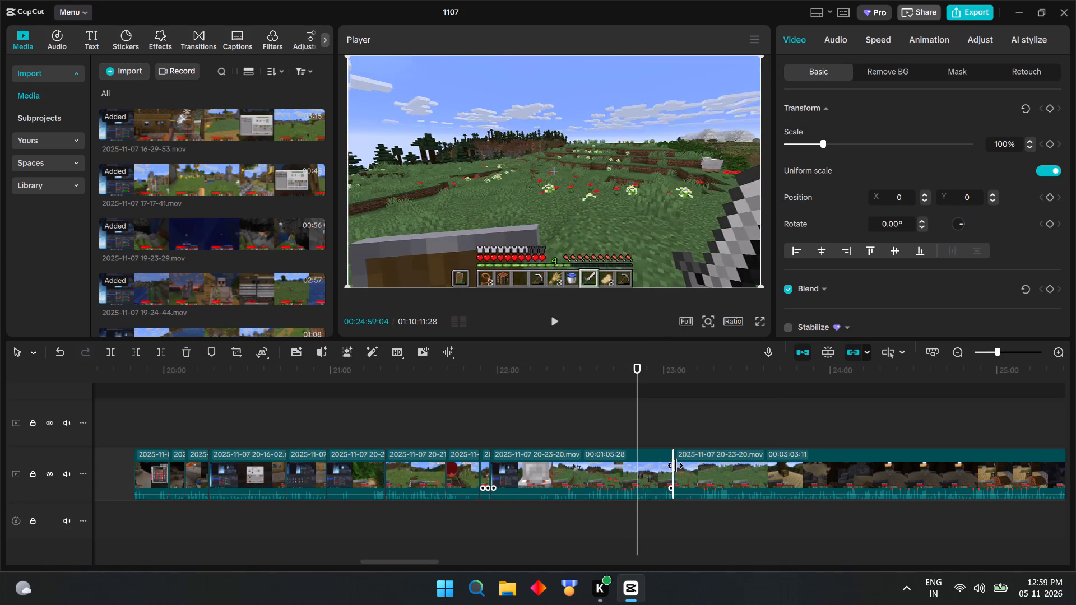
drag(675, 466, 704, 465)
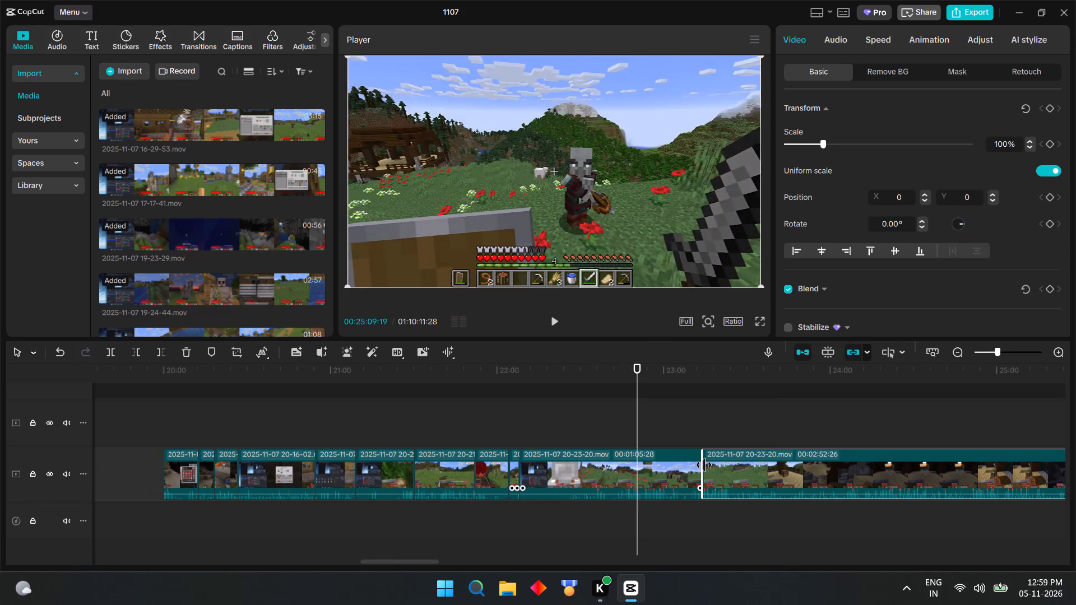
drag(704, 465, 707, 465)
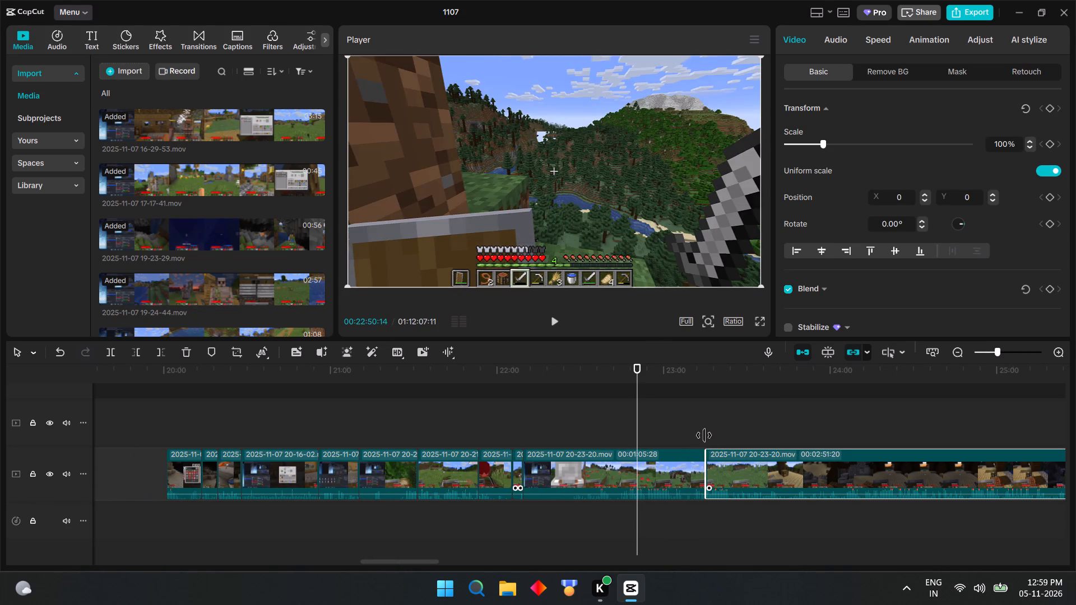
Split the following part at 00:22:54:28, during the pillager hit, and trim the later piece's start to leave 00:02:40:19.
click(553, 323)
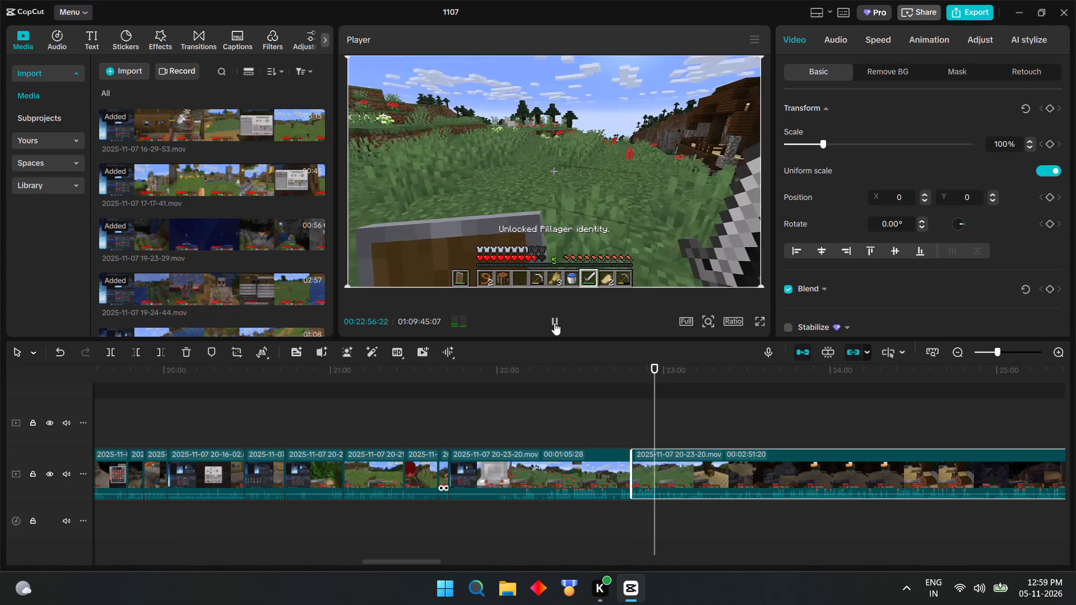
click(554, 323)
click(652, 431)
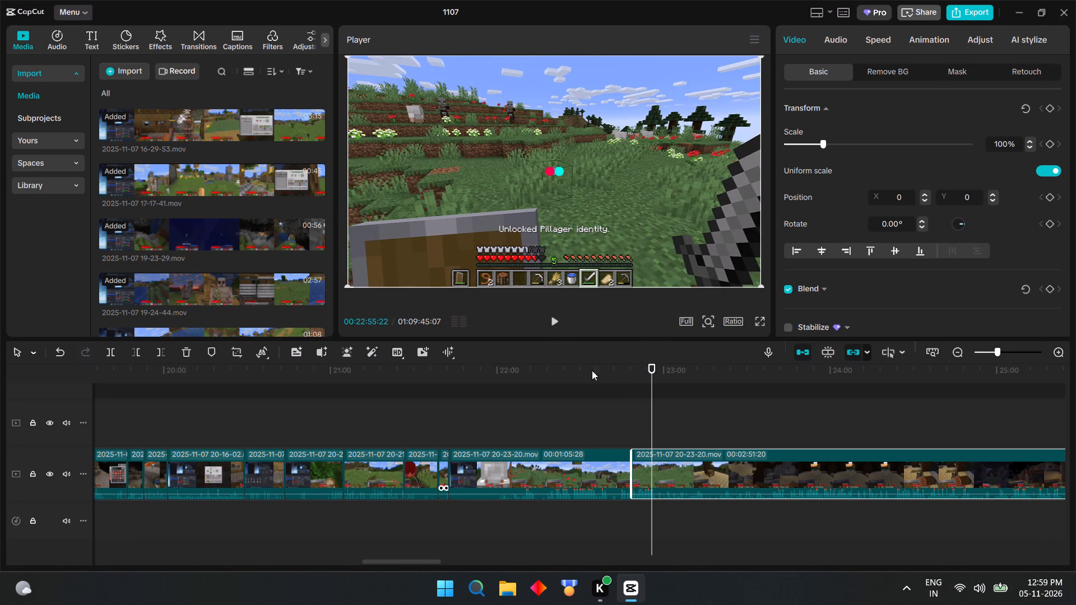
click(650, 423)
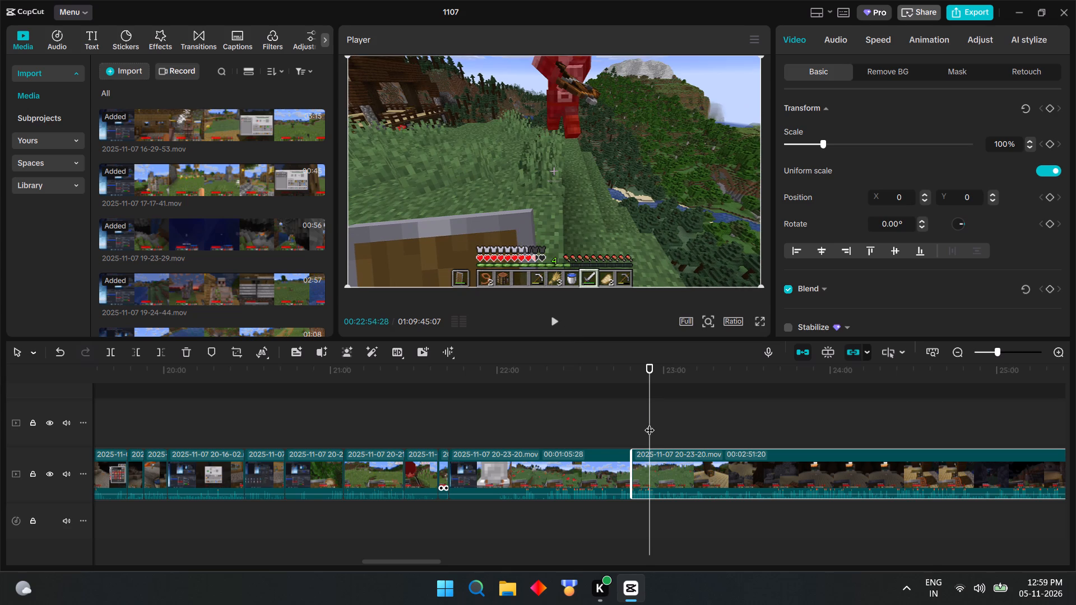
key(ctrl+b)
drag(651, 458, 652, 458)
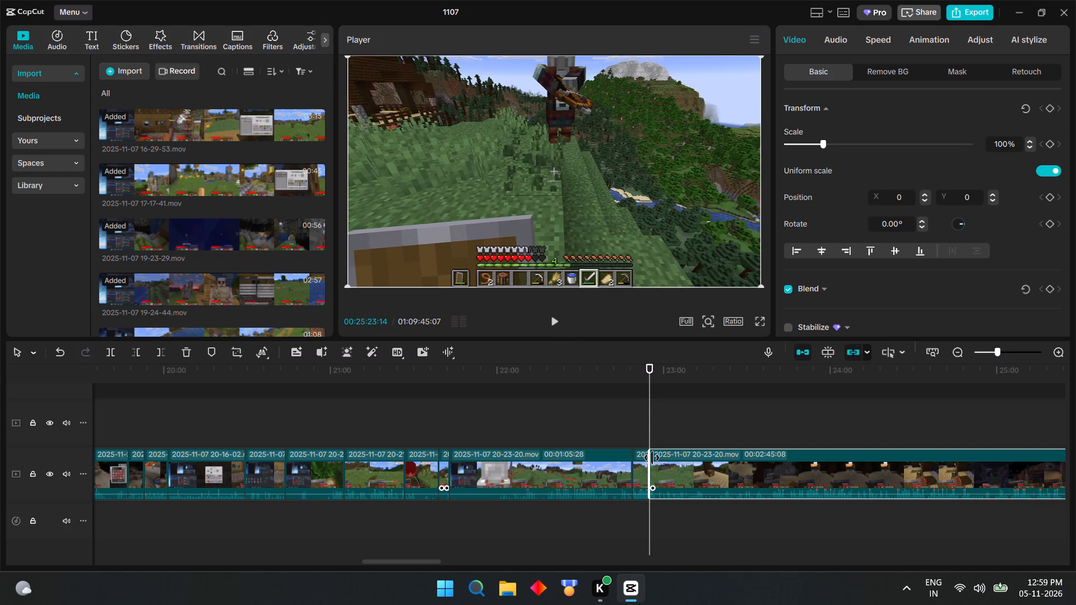
drag(652, 458, 658, 453)
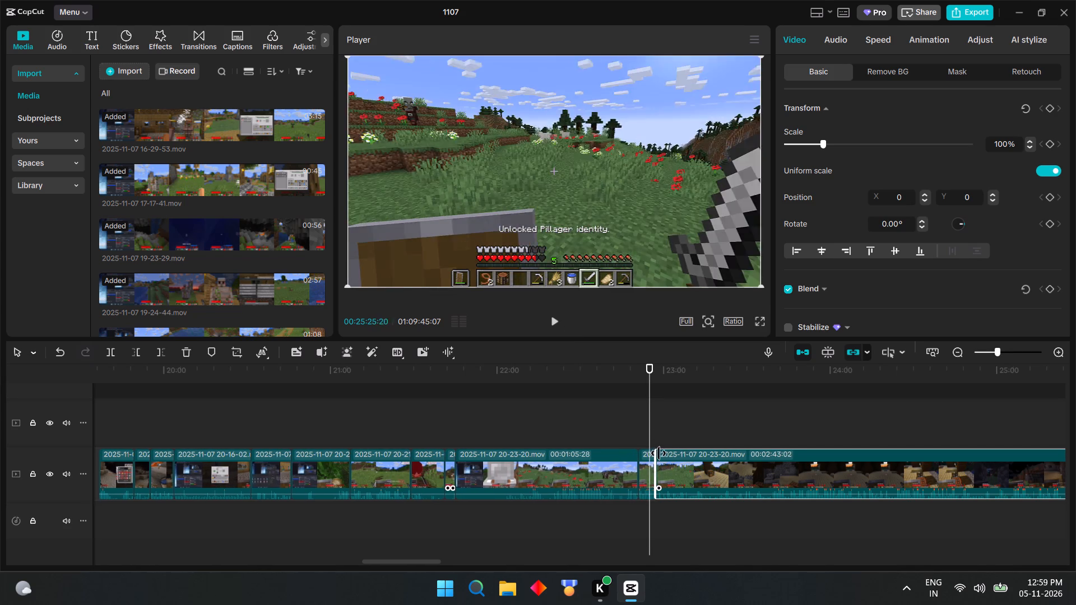
drag(658, 453, 663, 450)
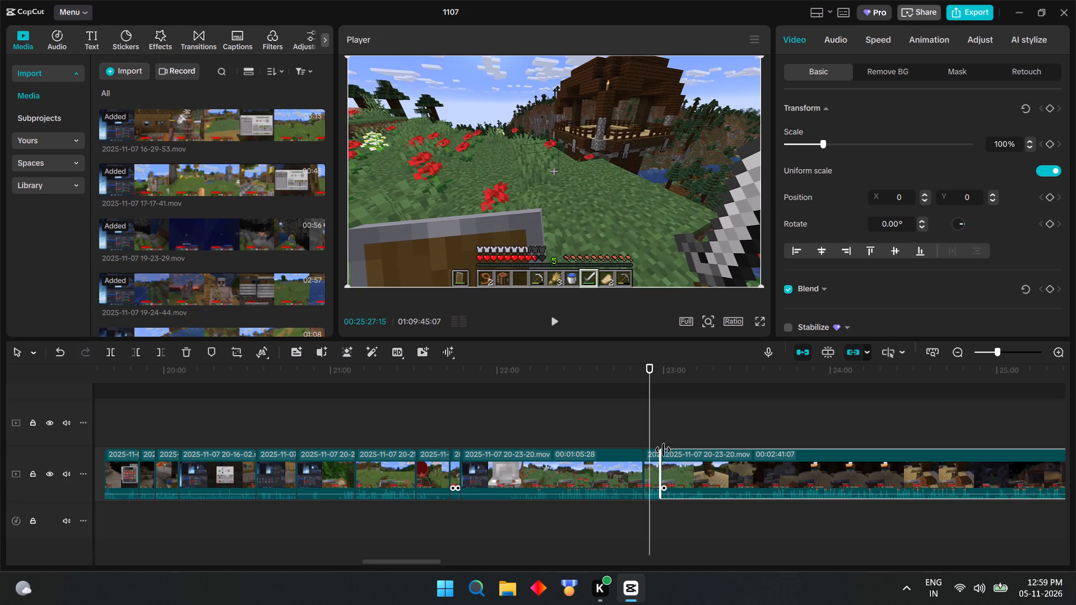
drag(663, 450, 669, 448)
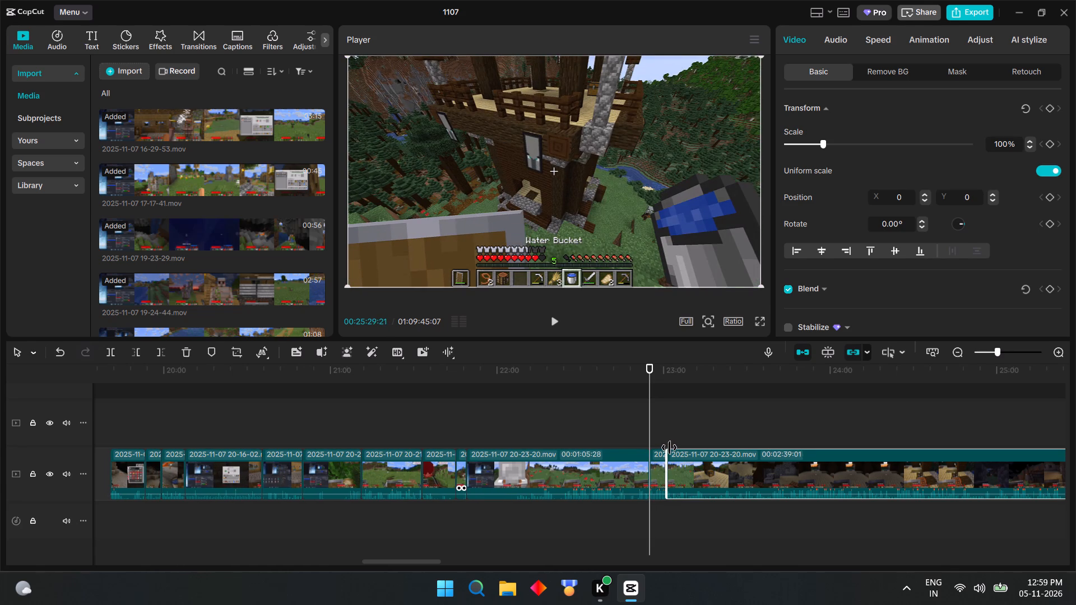
drag(669, 448, 665, 448)
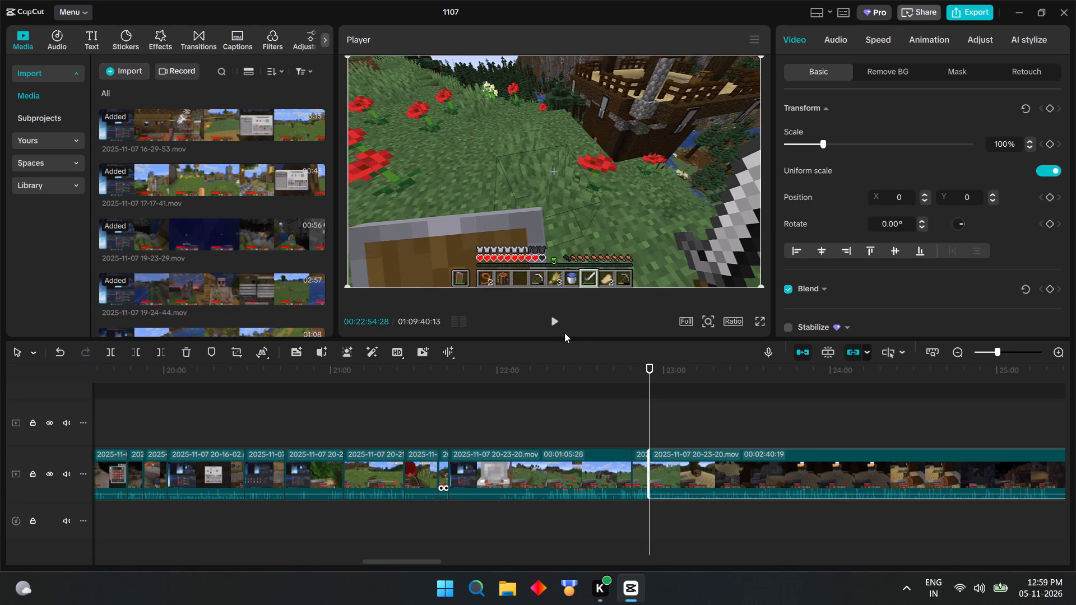
Play on from the cut at 00:22:54:28 to review the approach to the wooden tower.
click(553, 318)
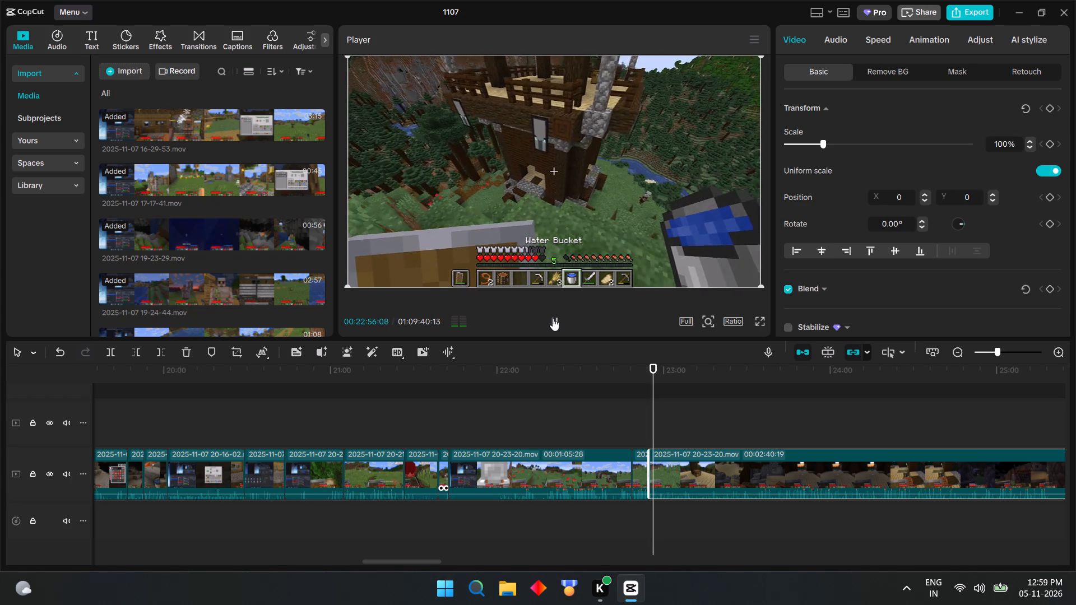
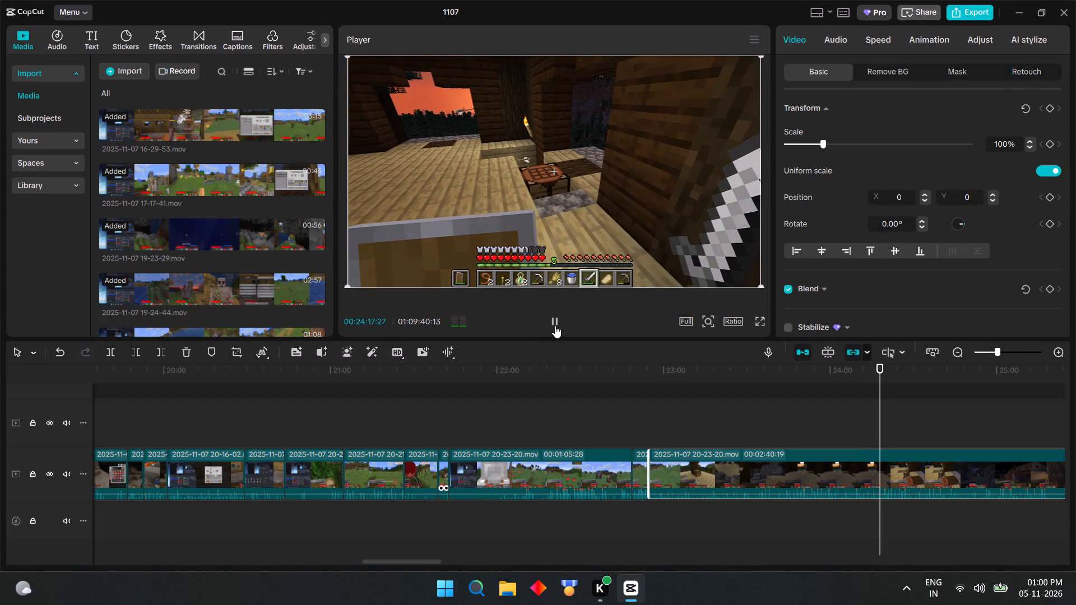
Split the 20-23-20 part at 00:24:18:02, inside the wooden tower, and trim the earlier piece's end to leave 00:01:09:18.
click(555, 325)
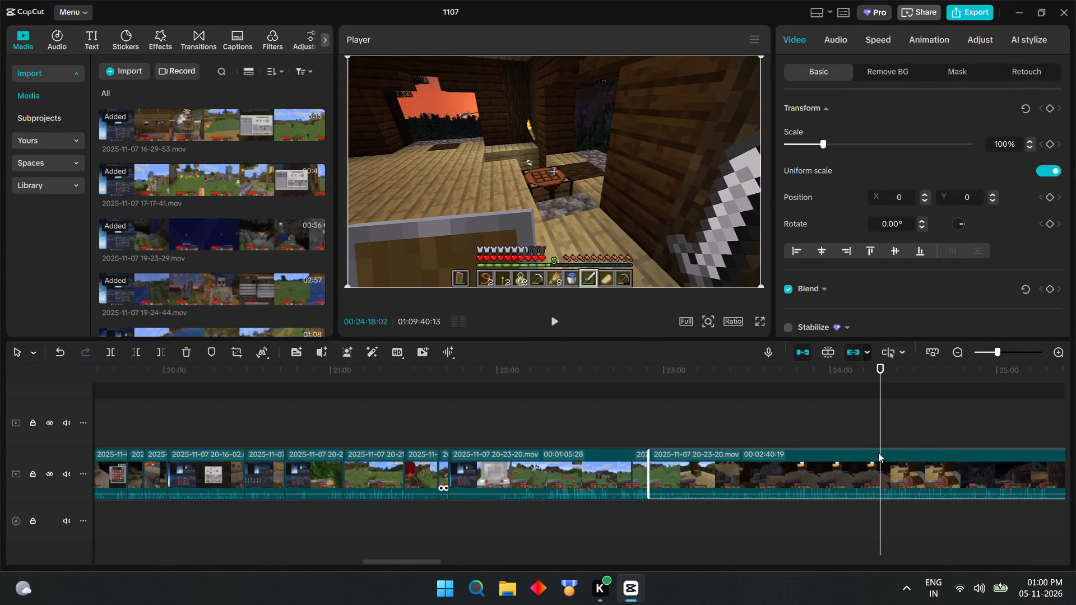
key(ctrl+b)
click(869, 465)
drag(878, 460, 841, 461)
Play through the new cut inside the wooden tower and on to about 00:24:47 to review the footage.
click(808, 431)
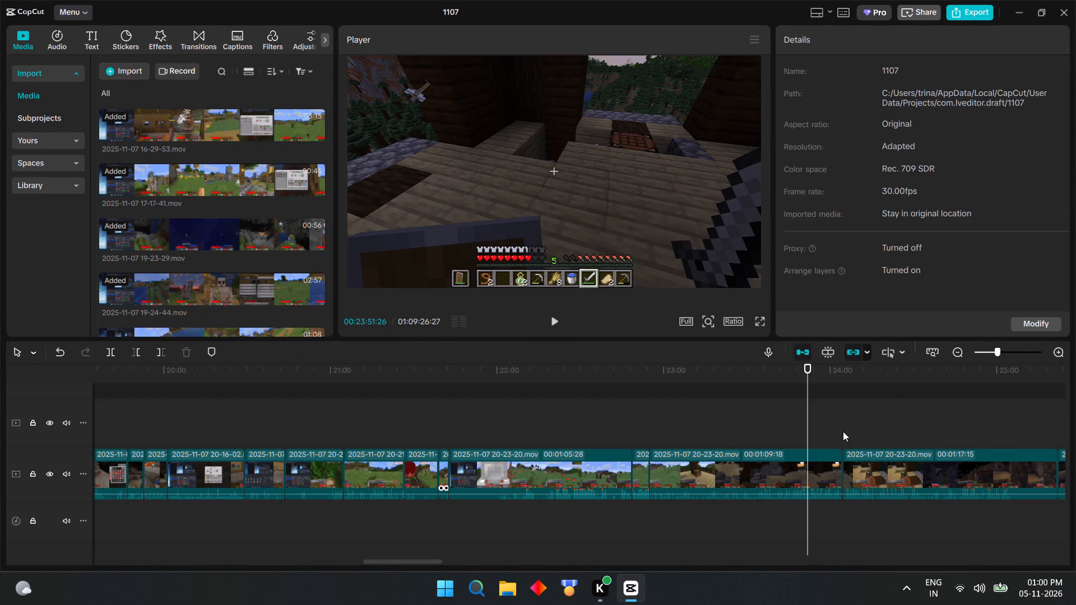
click(544, 315)
click(560, 324)
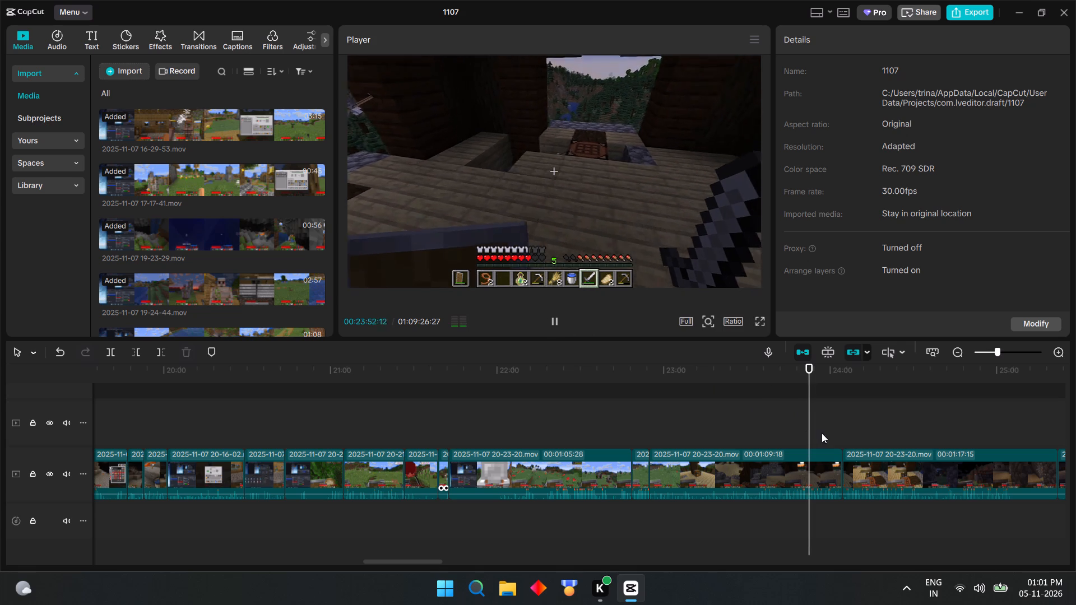
click(838, 435)
click(853, 435)
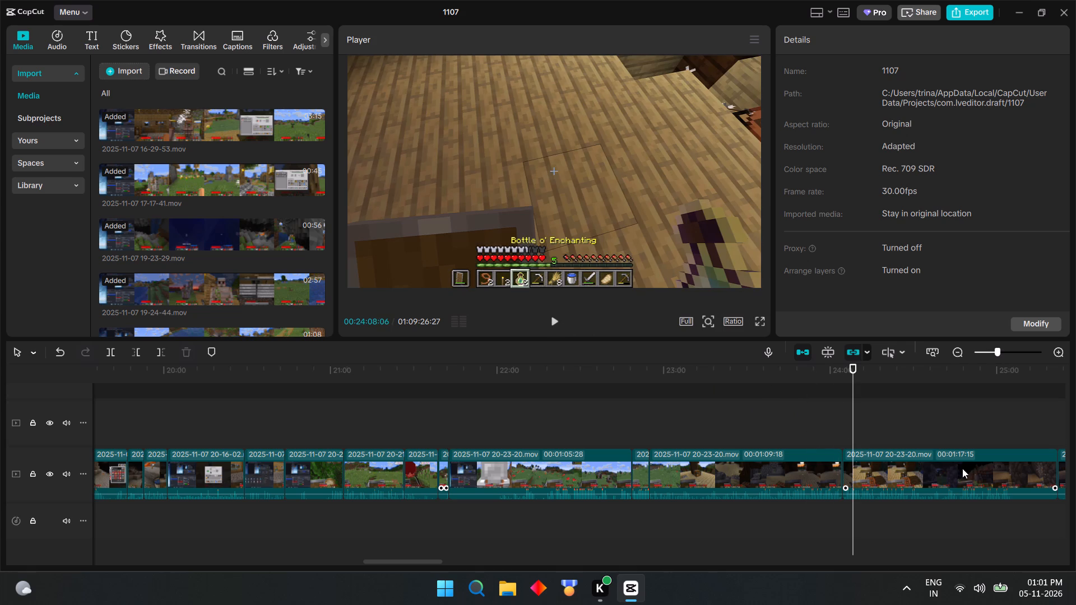
click(844, 438)
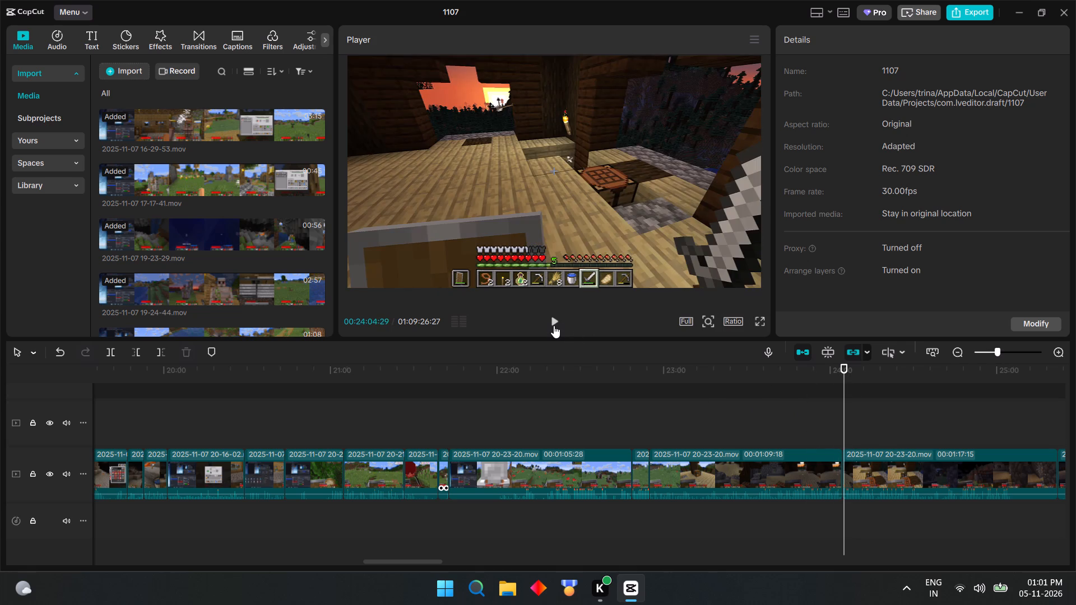
click(554, 325)
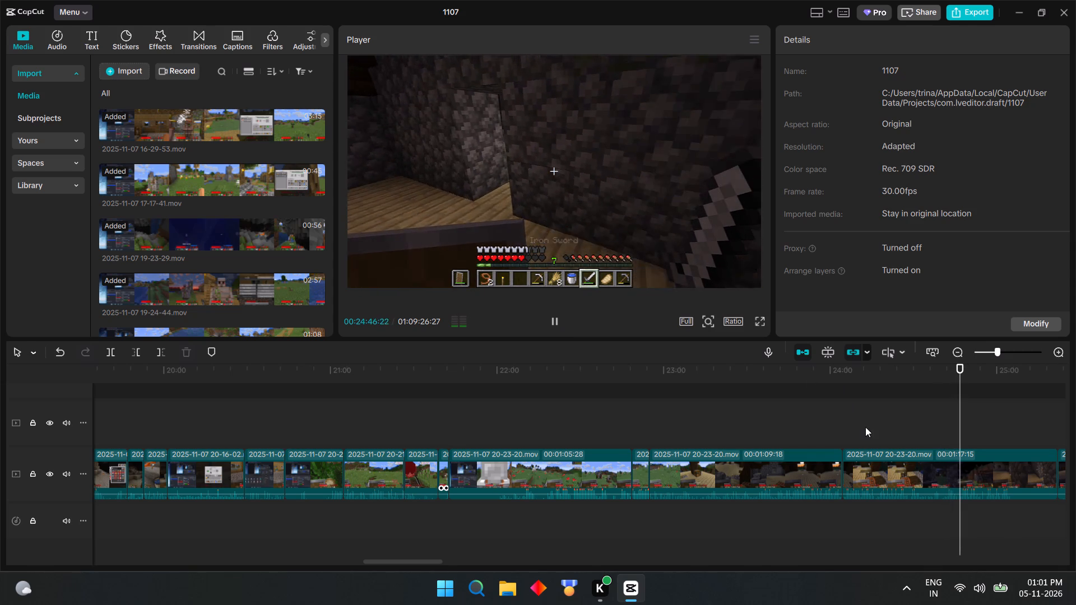
click(553, 320)
Look over the whole timeline to examine the clips that follow the 20-23-20 footage.
ctrl+scroll(748, 516, down, 19)
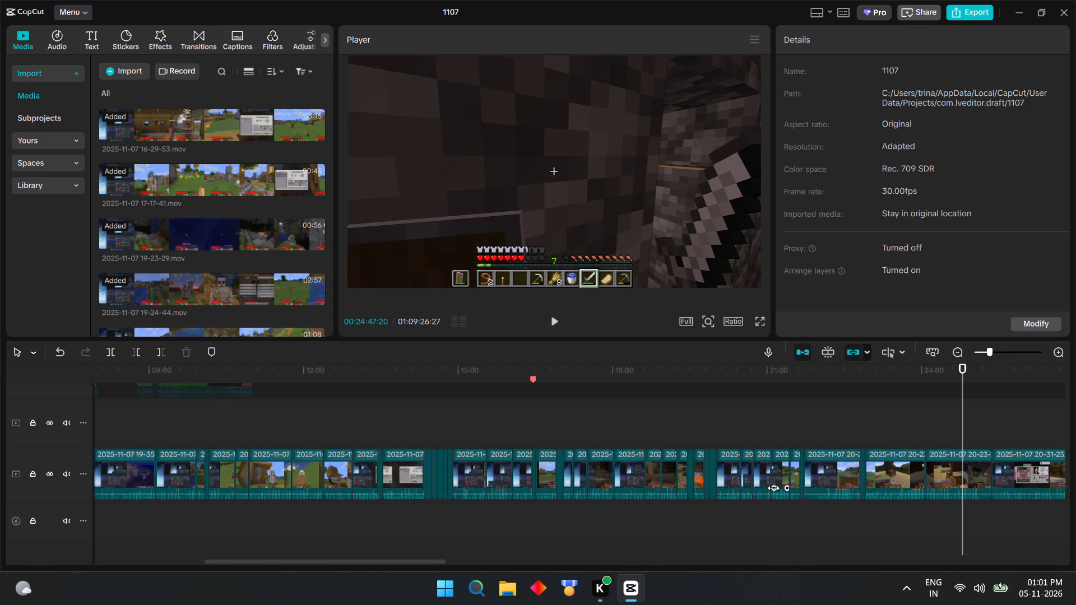
ctrl+scroll(773, 488, down, 3)
ctrl+scroll(915, 488, down, 10)
ctrl+scroll(644, 446, up, 4)
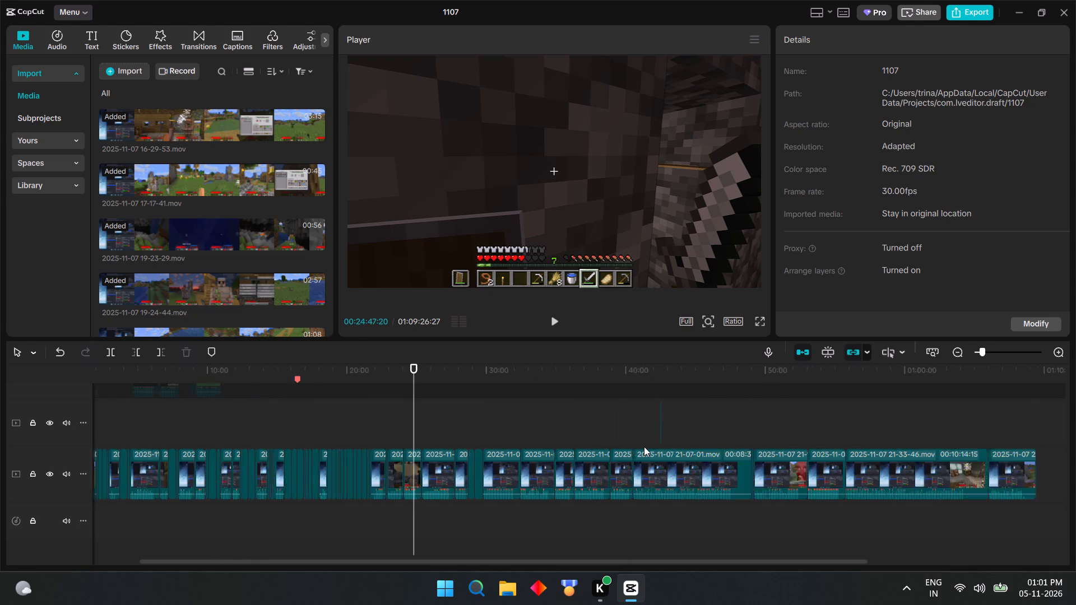
ctrl+scroll(644, 446, up, 4)
ctrl+scroll(642, 446, down, 6)
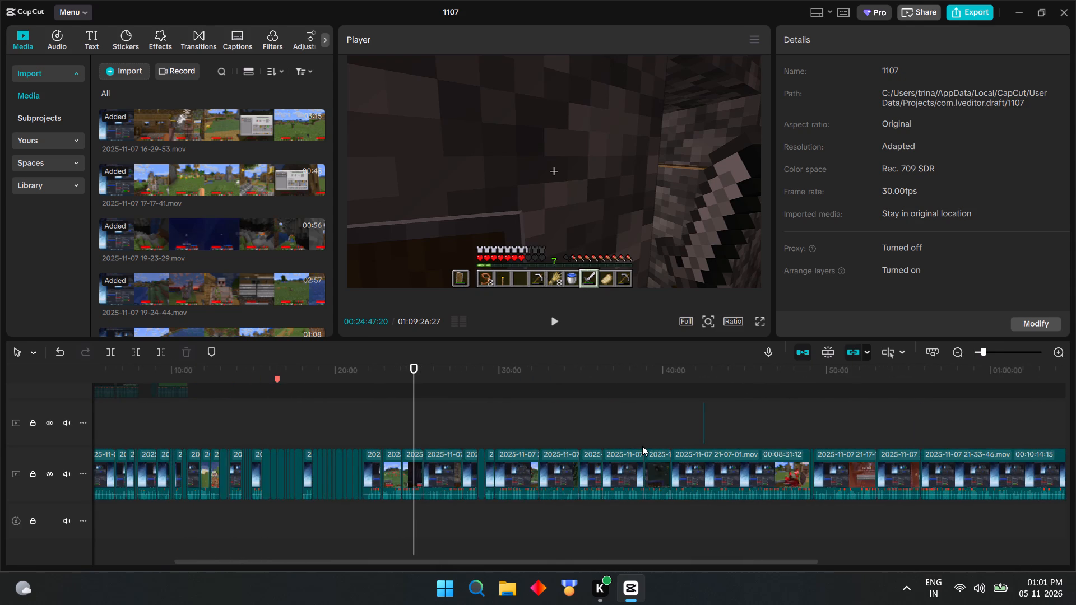
ctrl+scroll(642, 446, up, 8)
ctrl+scroll(642, 446, down, 5)
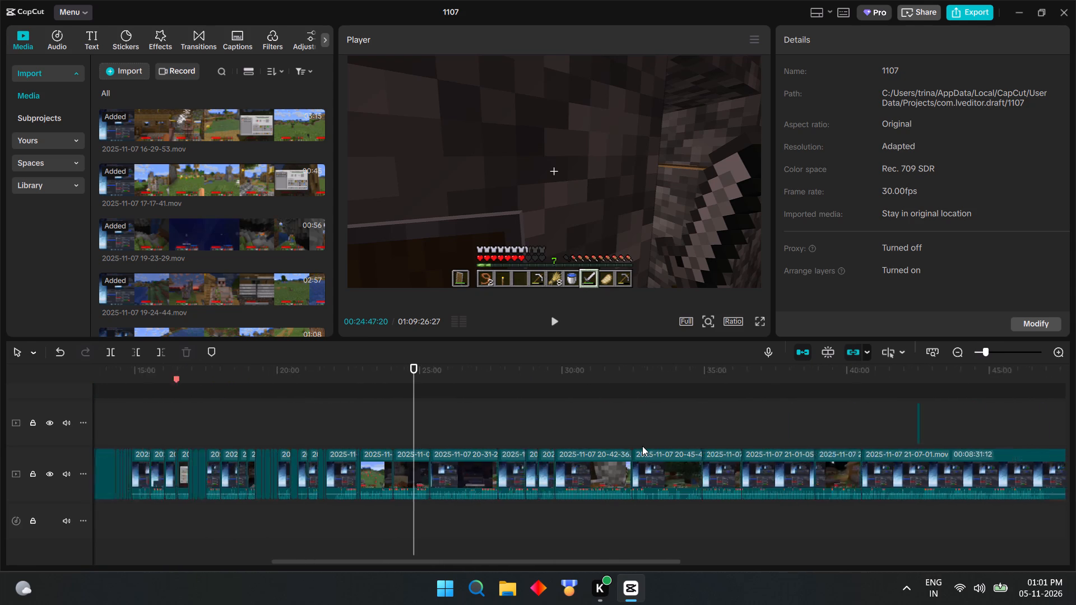
ctrl+scroll(642, 446, down, 8)
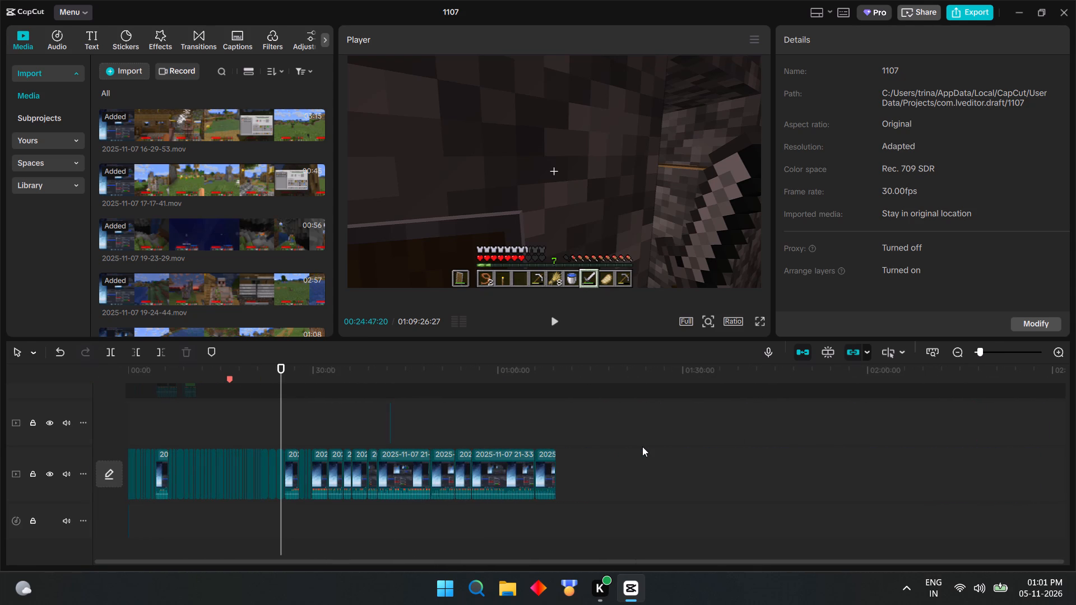
ctrl+scroll(642, 446, up, 12)
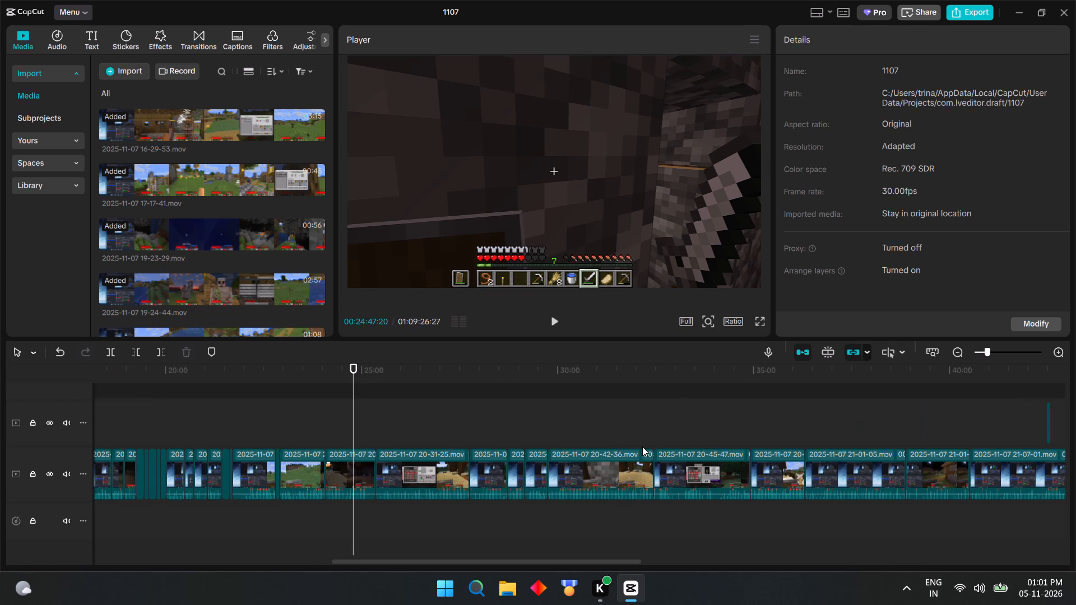
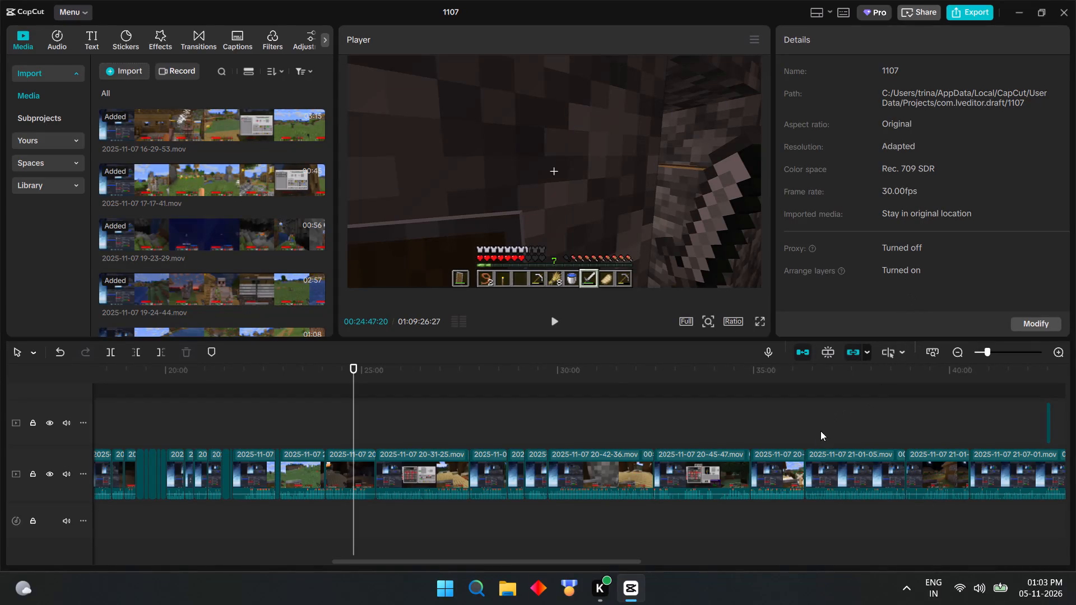
Play short samples from 00:24:47, 00:35:10, 00:36:19 and 00:36:49 to review the footage in the following clips.
click(551, 319)
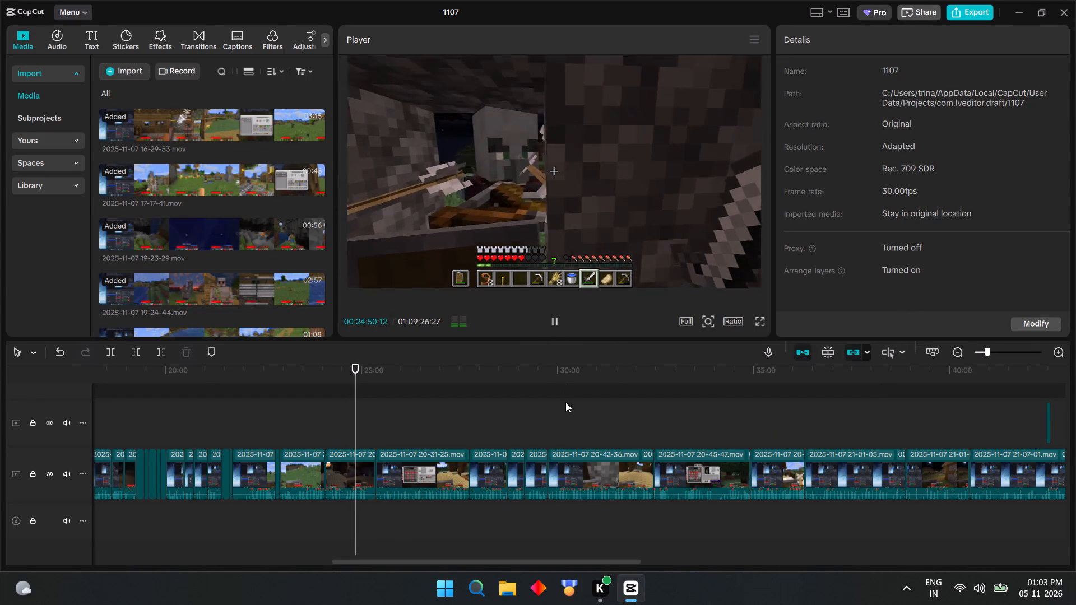
click(760, 429)
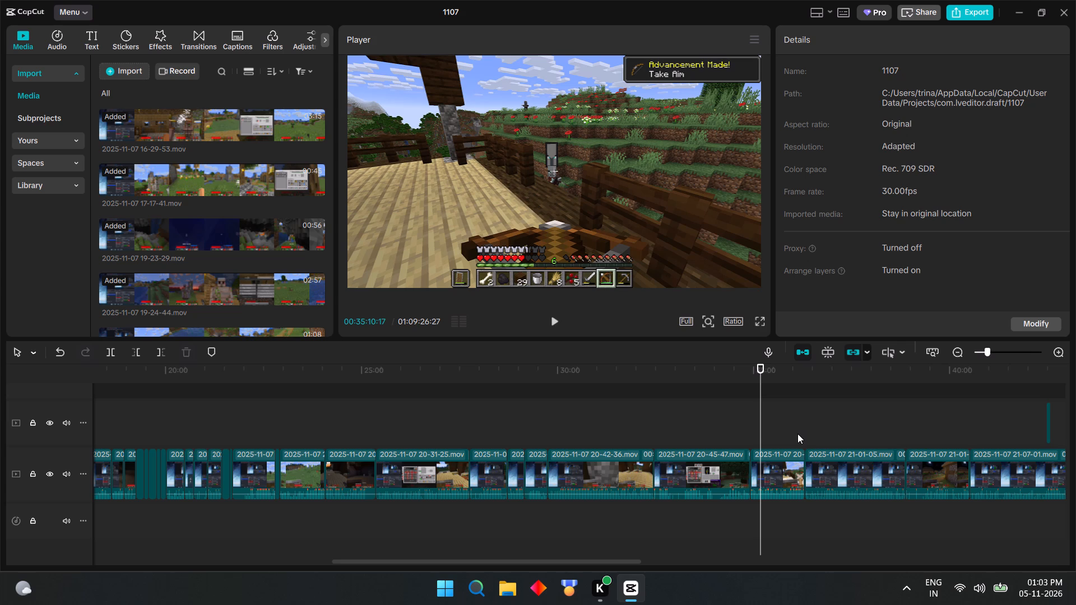
click(551, 320)
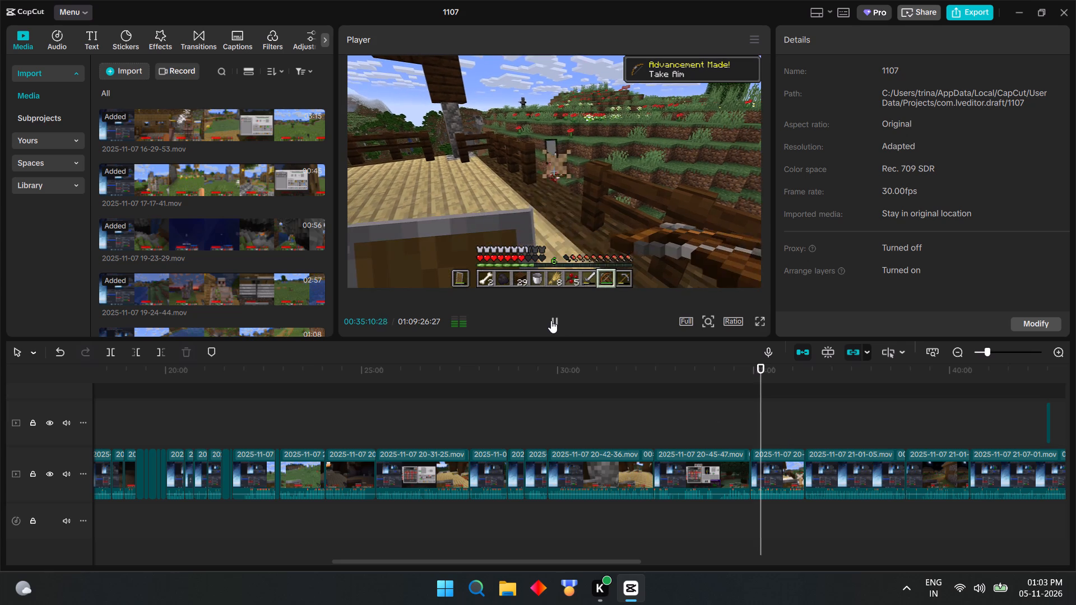
click(805, 431)
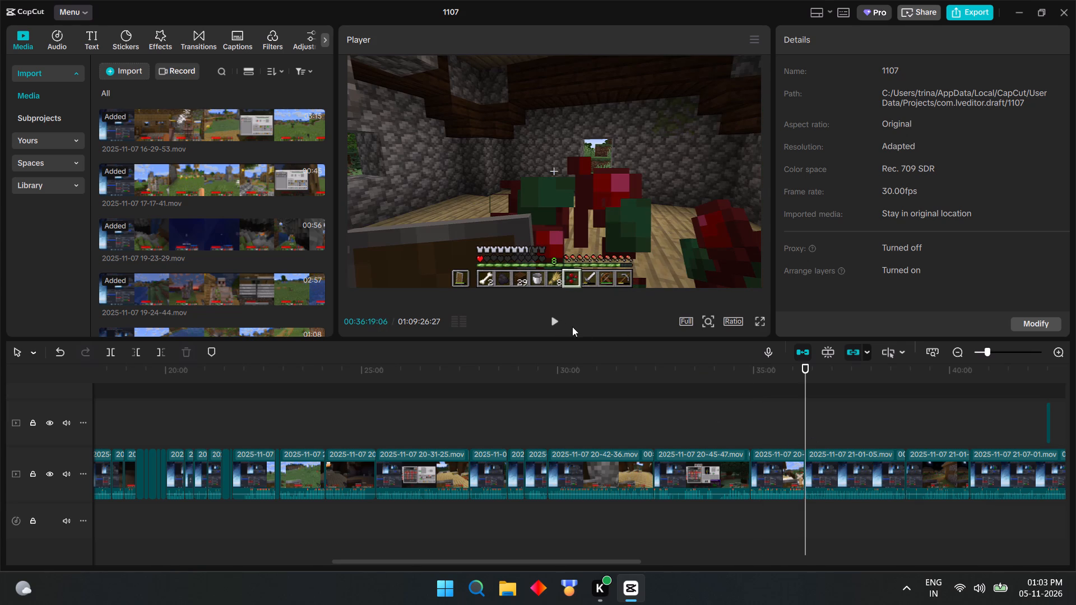
click(546, 319)
click(825, 434)
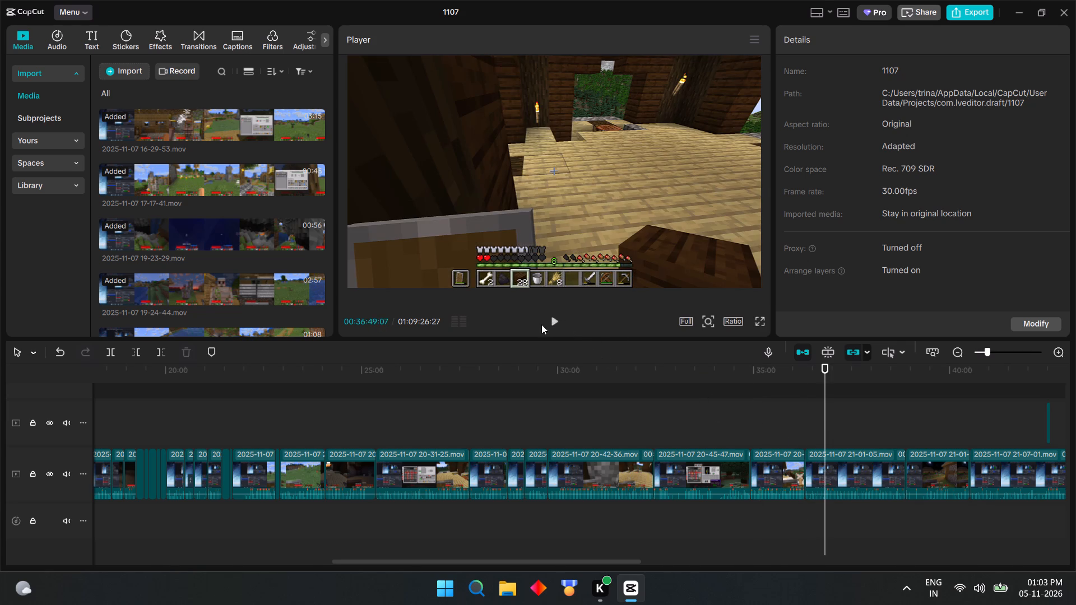
click(556, 319)
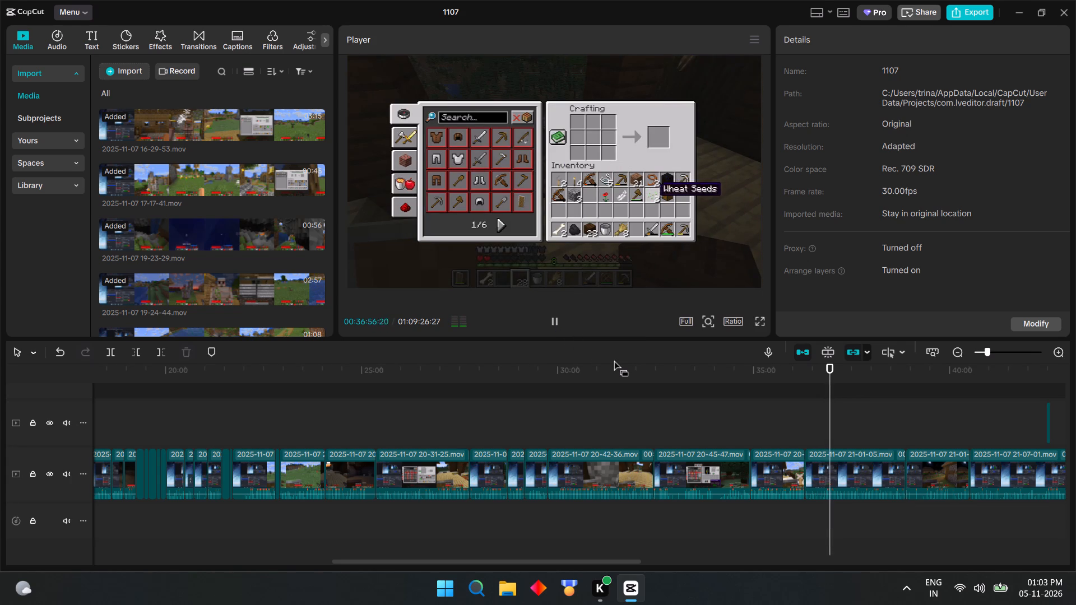
click(557, 328)
click(554, 324)
Look over the clips across the whole timeline while playback continues from about 00:36:59.
ctrl+scroll(824, 499, down, 16)
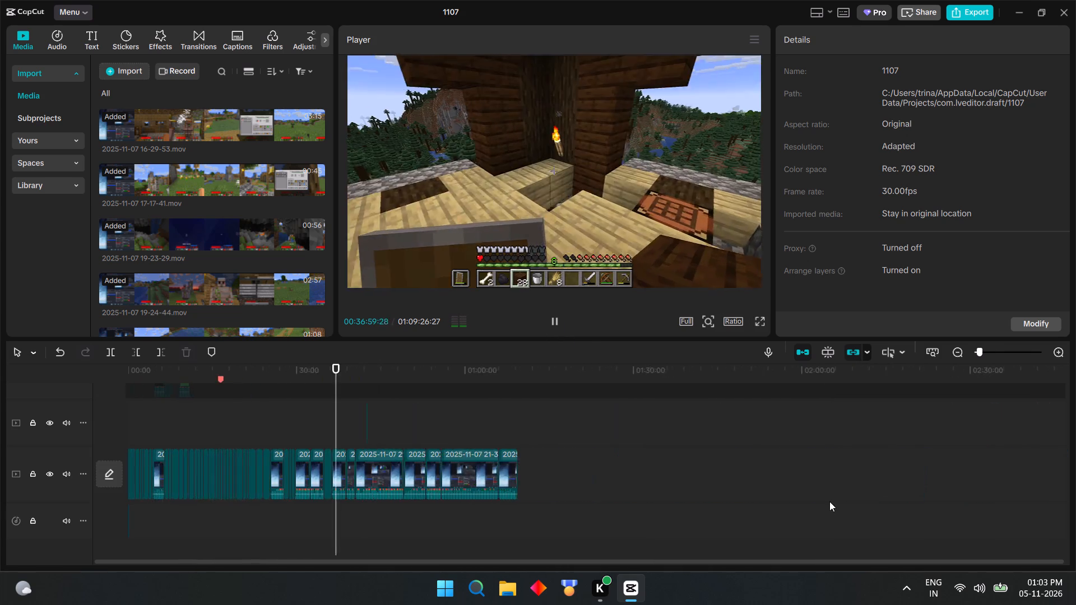
ctrl+scroll(829, 501, down, 3)
ctrl+scroll(682, 509, up, 20)
ctrl+scroll(682, 509, up, 2)
ctrl+scroll(680, 511, down, 12)
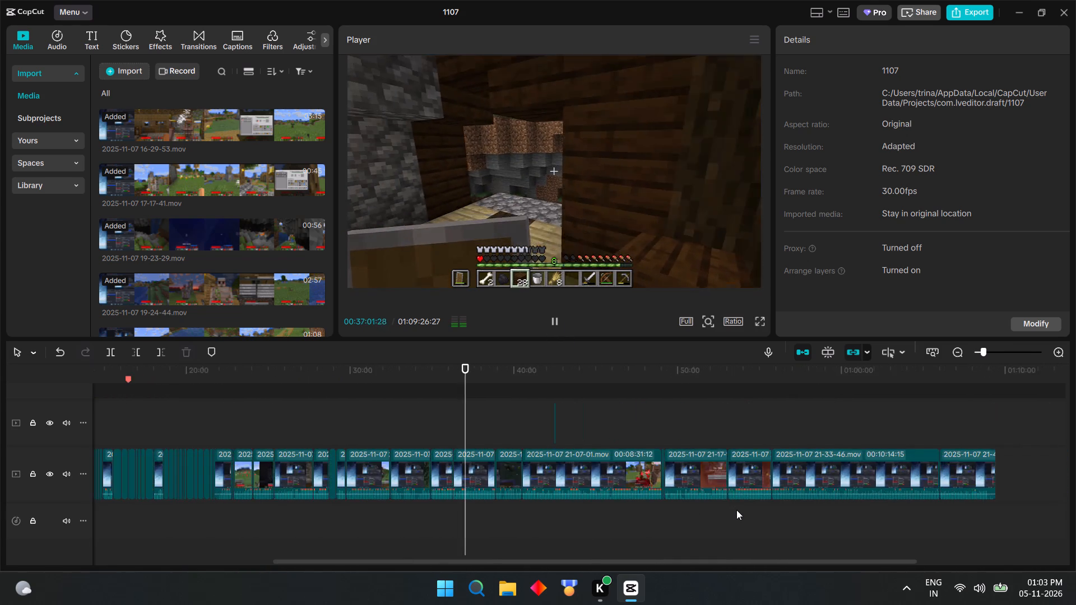
ctrl+scroll(736, 510, down, 3)
ctrl+scroll(725, 506, up, 11)
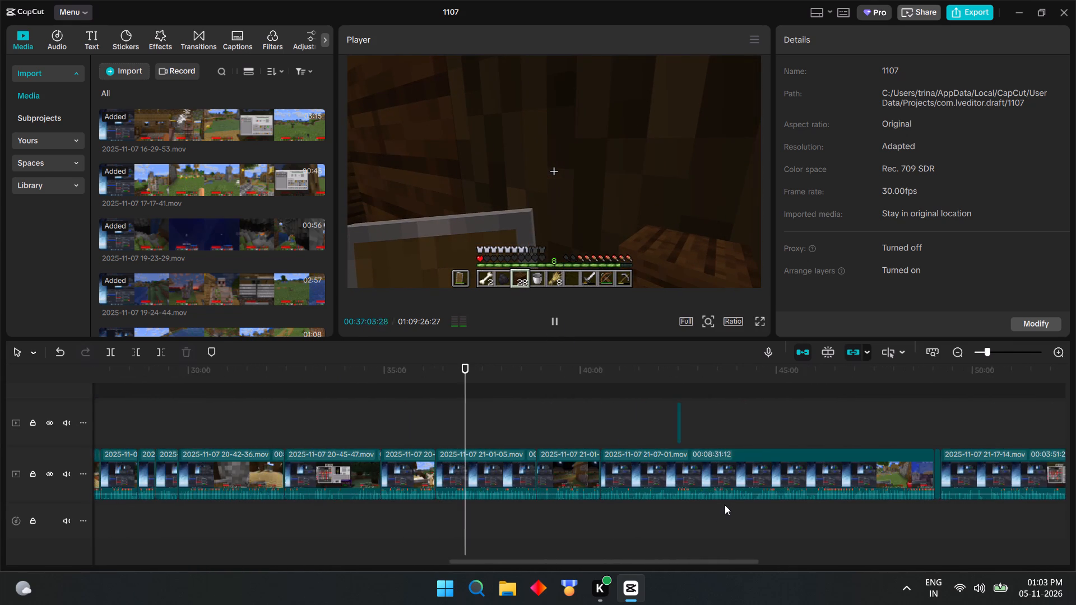
ctrl+scroll(725, 505, up, 3)
ctrl+scroll(678, 474, down, 12)
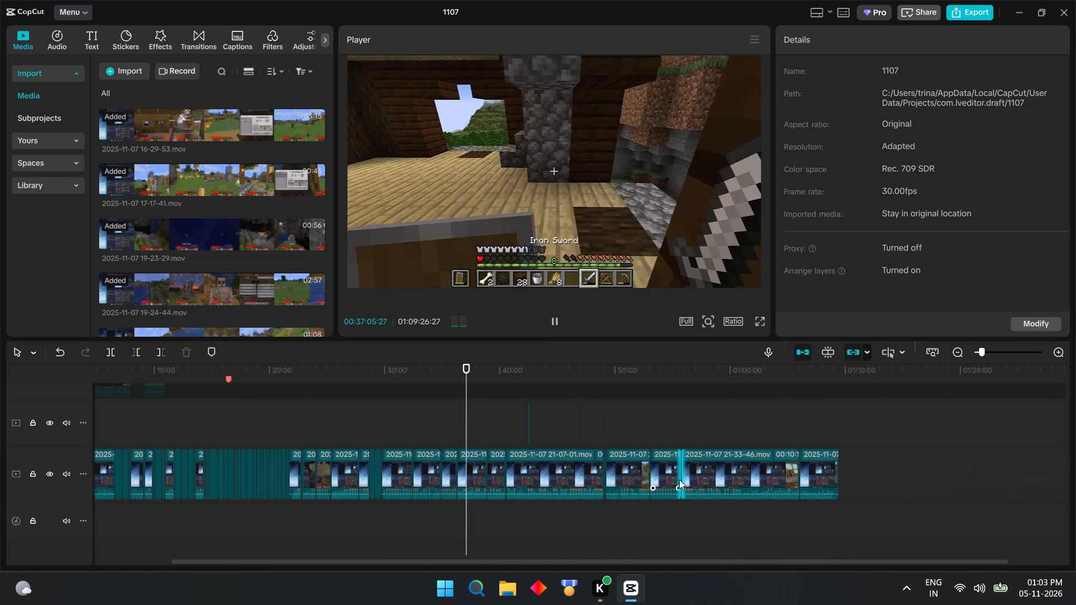
Move the red timeline marker forward to 00:22:08:06 and place the playhead on it.
ctrl+scroll(679, 481, down, 2)
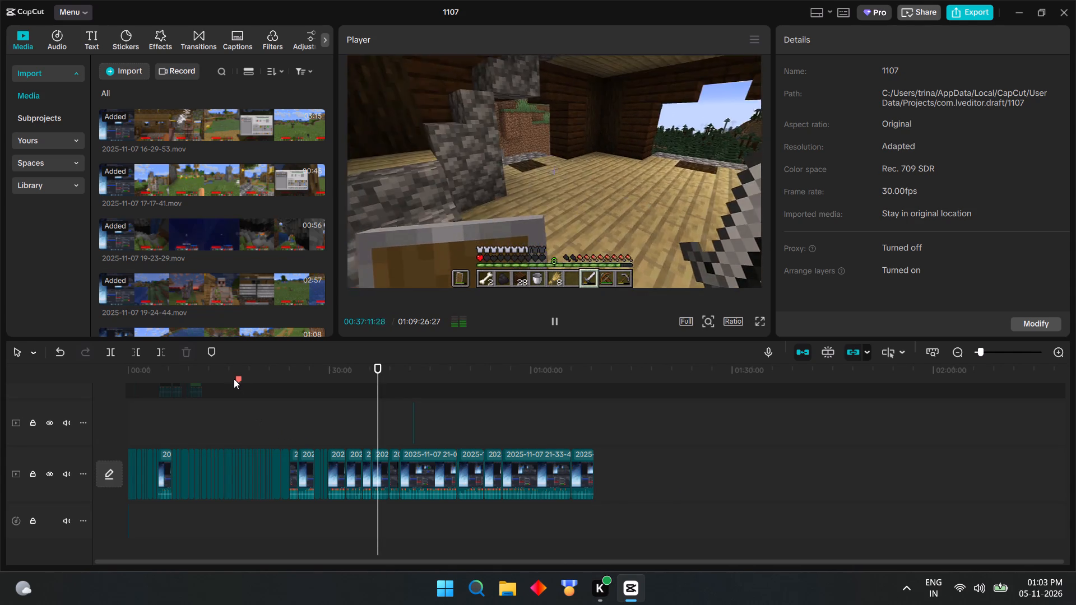
drag(235, 380, 272, 389)
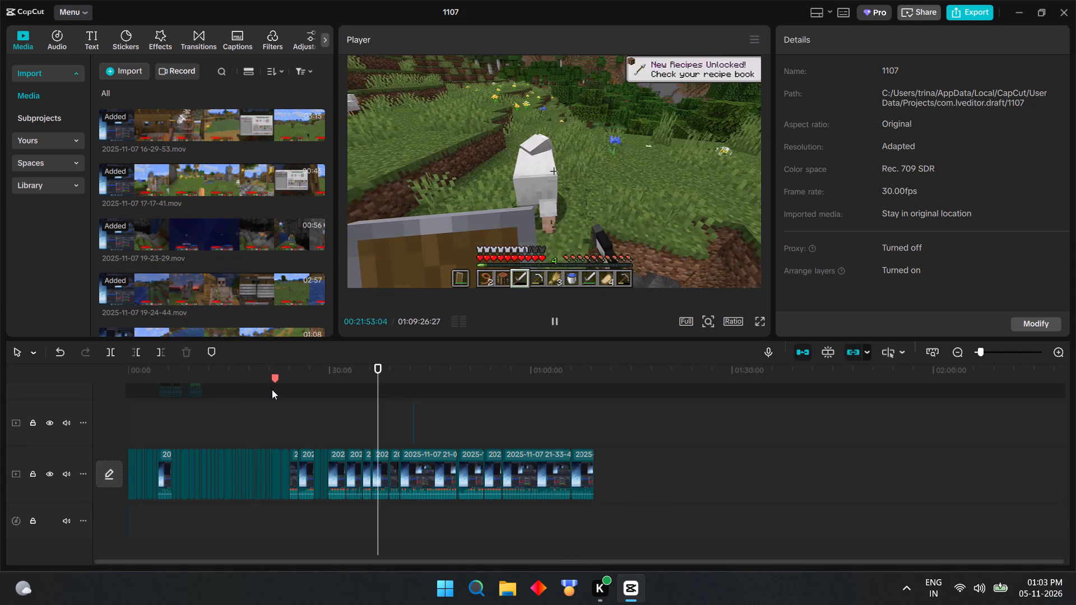
drag(272, 389, 273, 389)
click(280, 427)
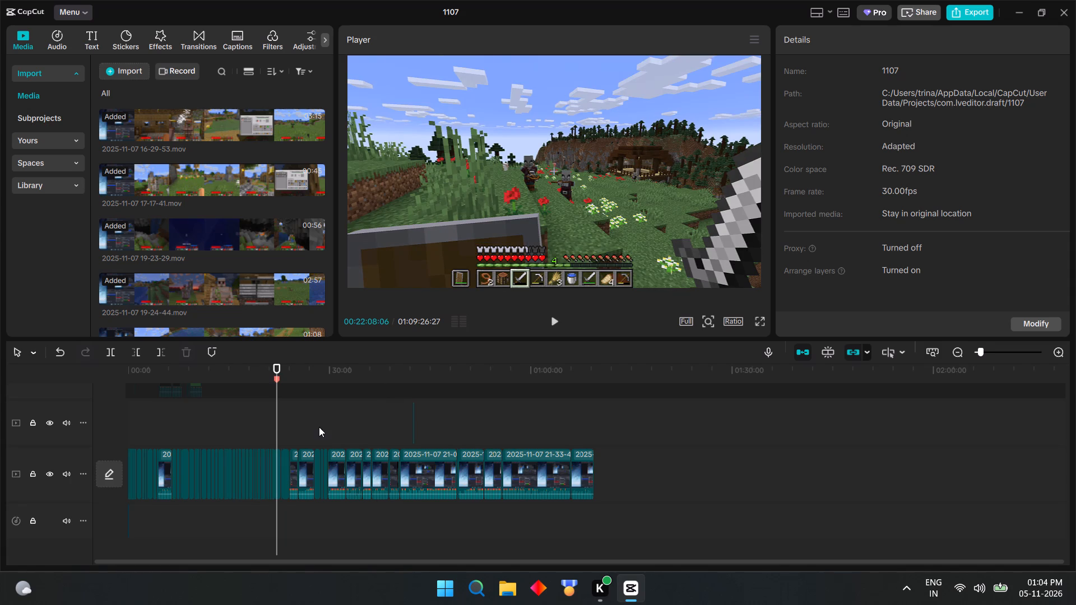
Look over the clips around the marker and return the playhead to it at 00:22:08:06.
ctrl+scroll(331, 433, up, 8)
ctrl+scroll(473, 444, down, 16)
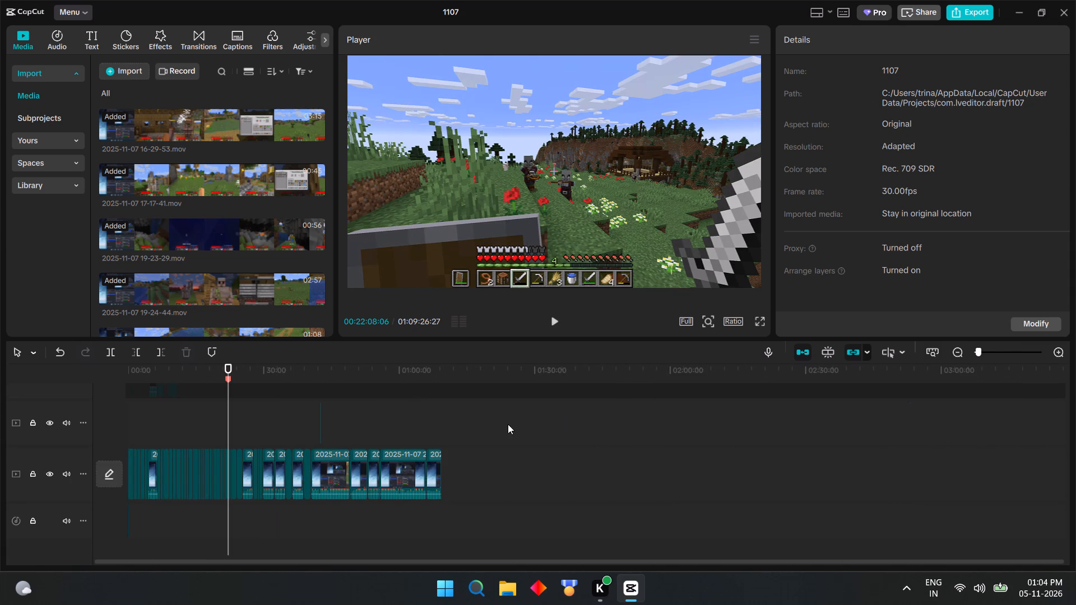
ctrl+scroll(507, 424, up, 13)
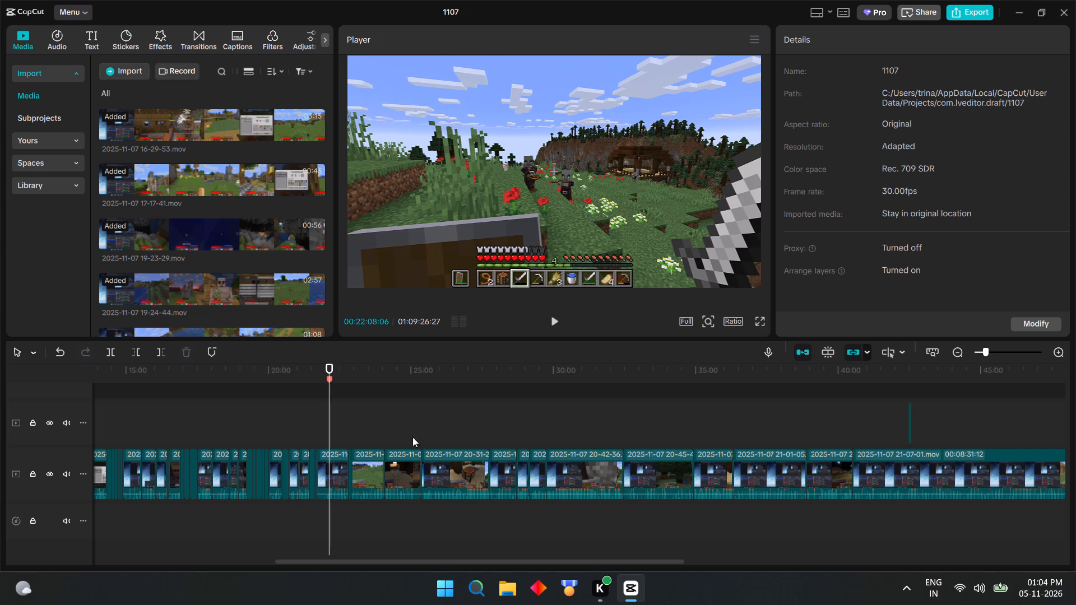
click(362, 426)
click(328, 433)
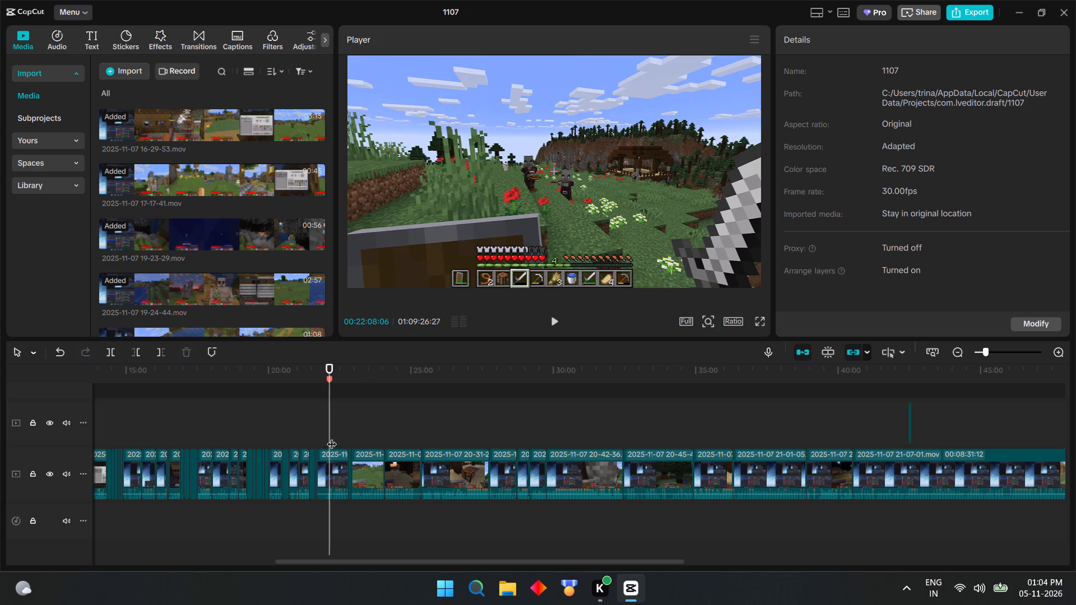
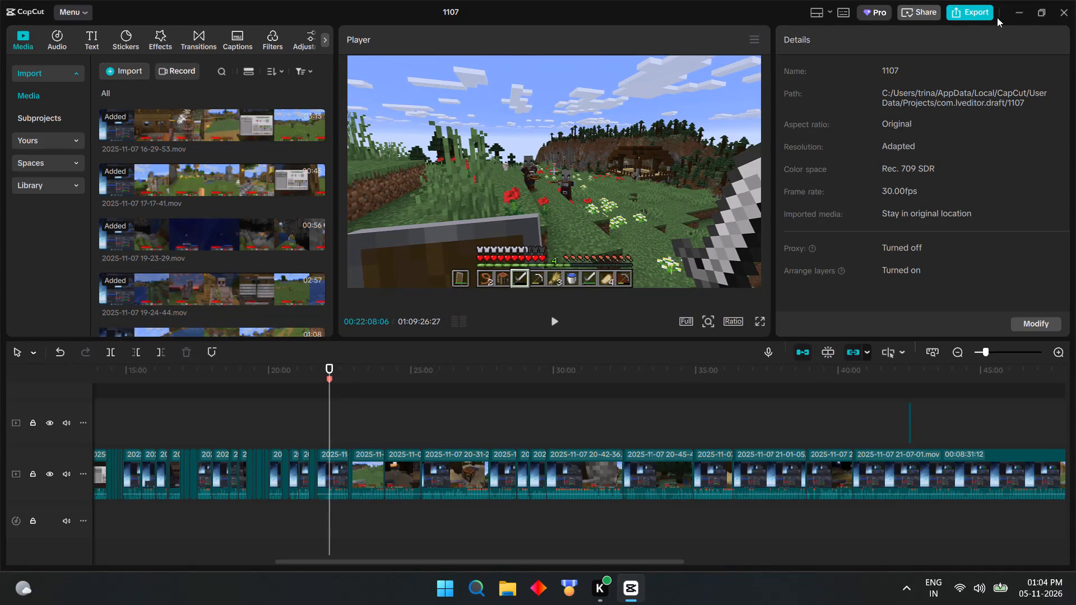
Close the project 1107 editing window.
click(1073, 14)
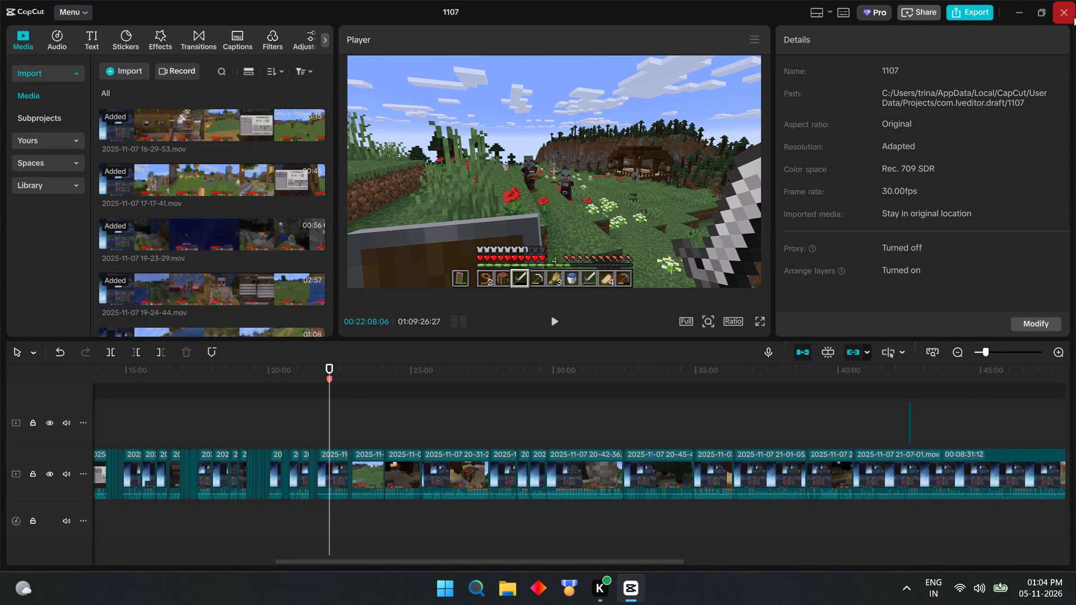